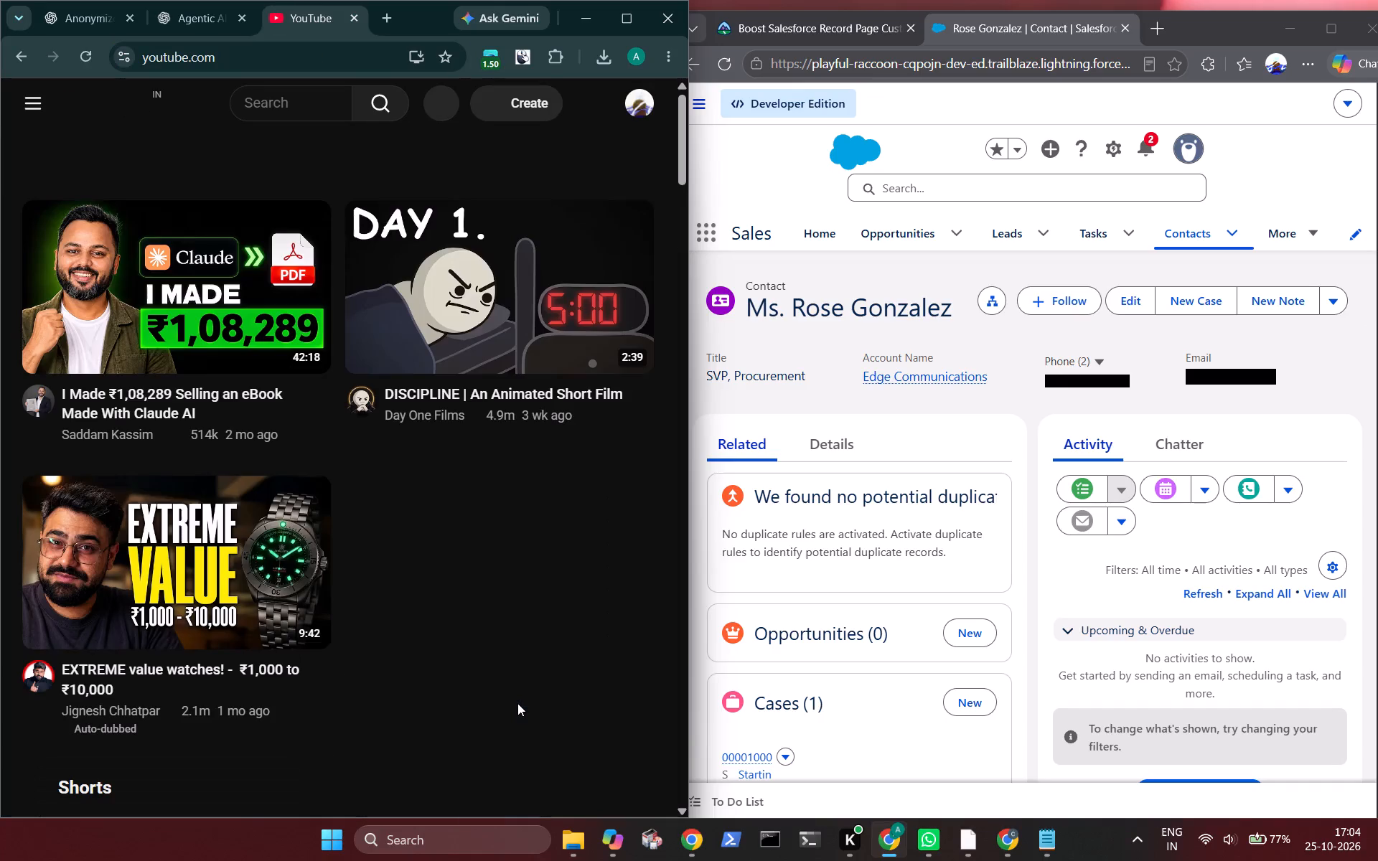
click(297, 106)
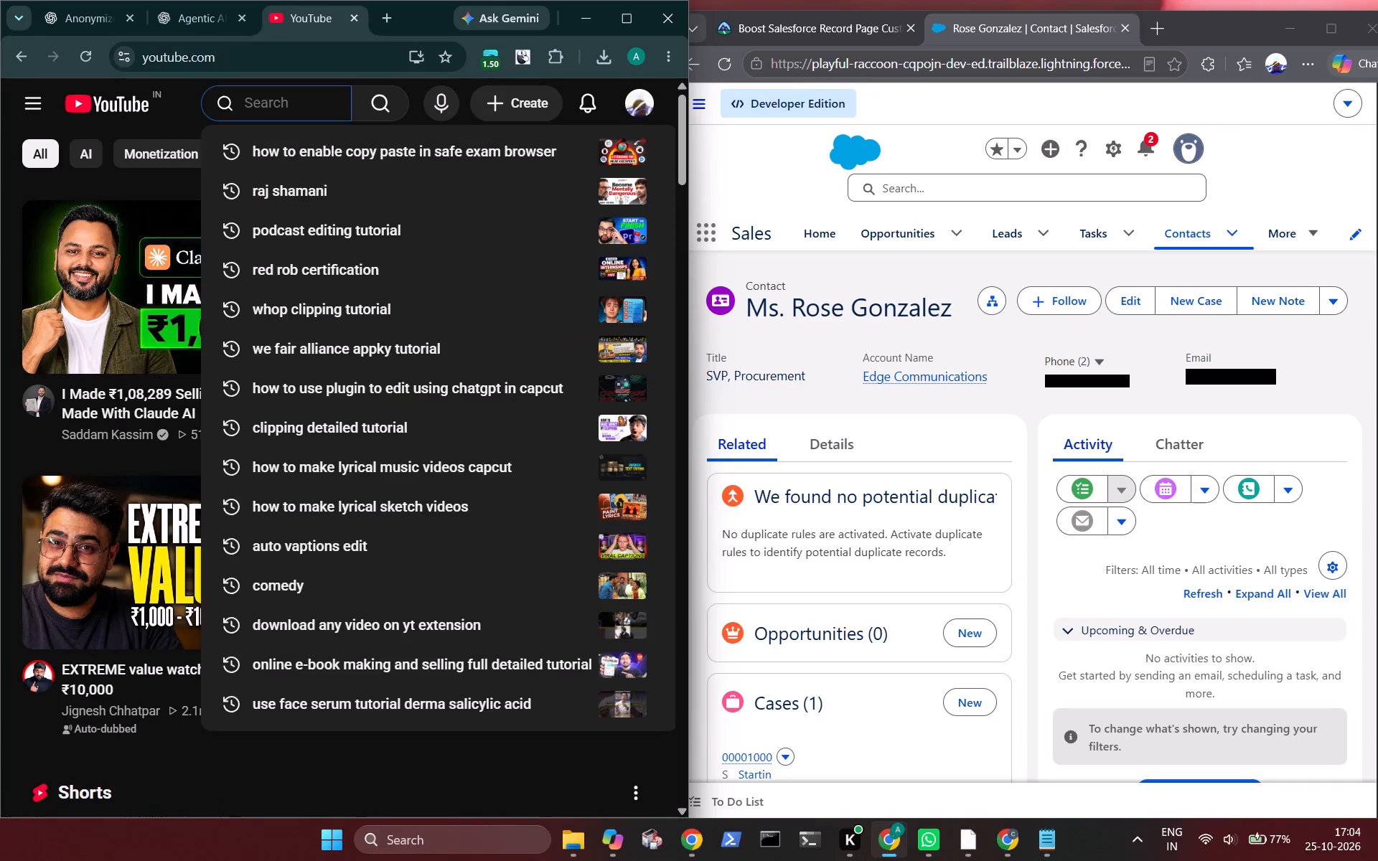
key(ctrl+v)
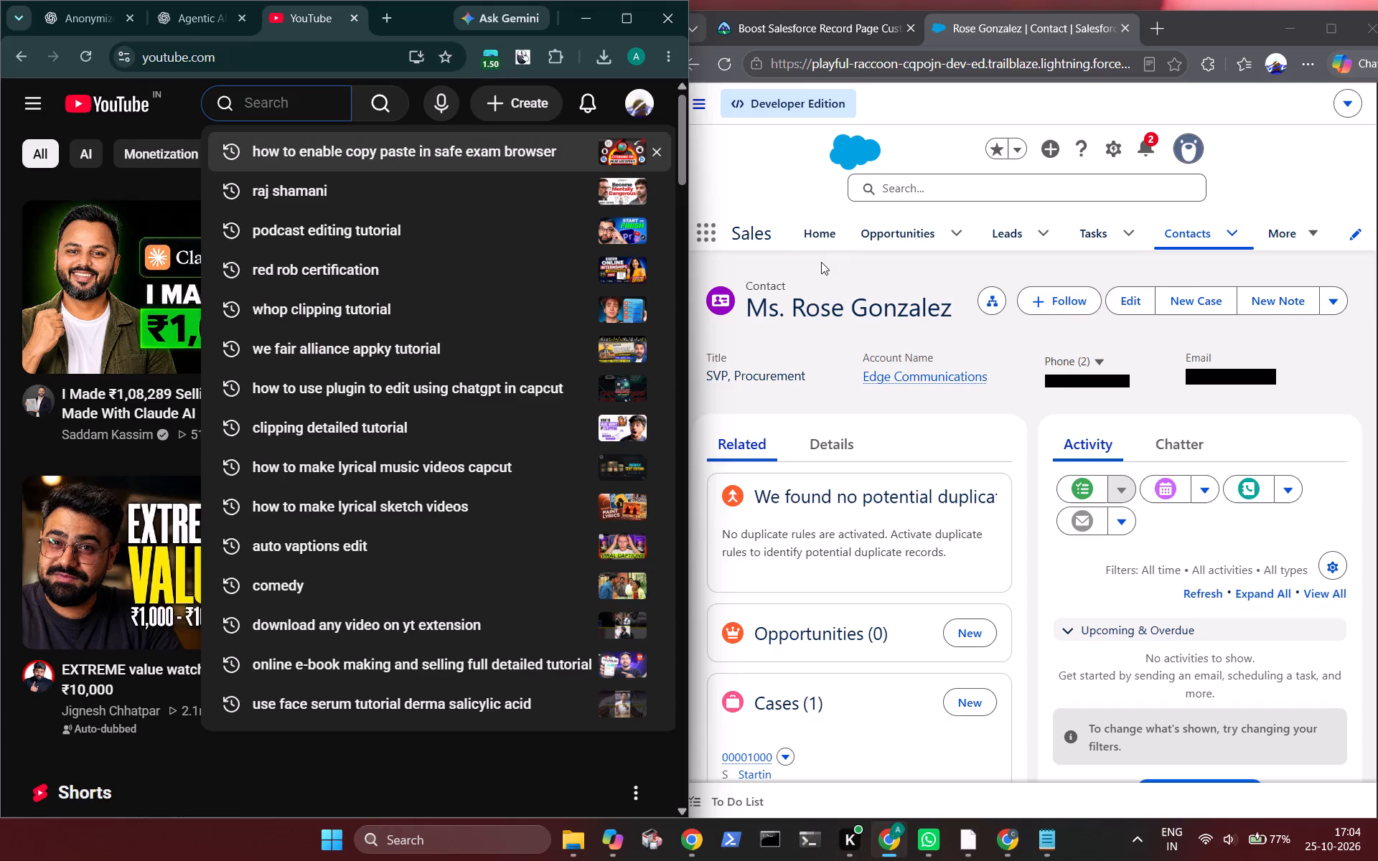
click(784, 36)
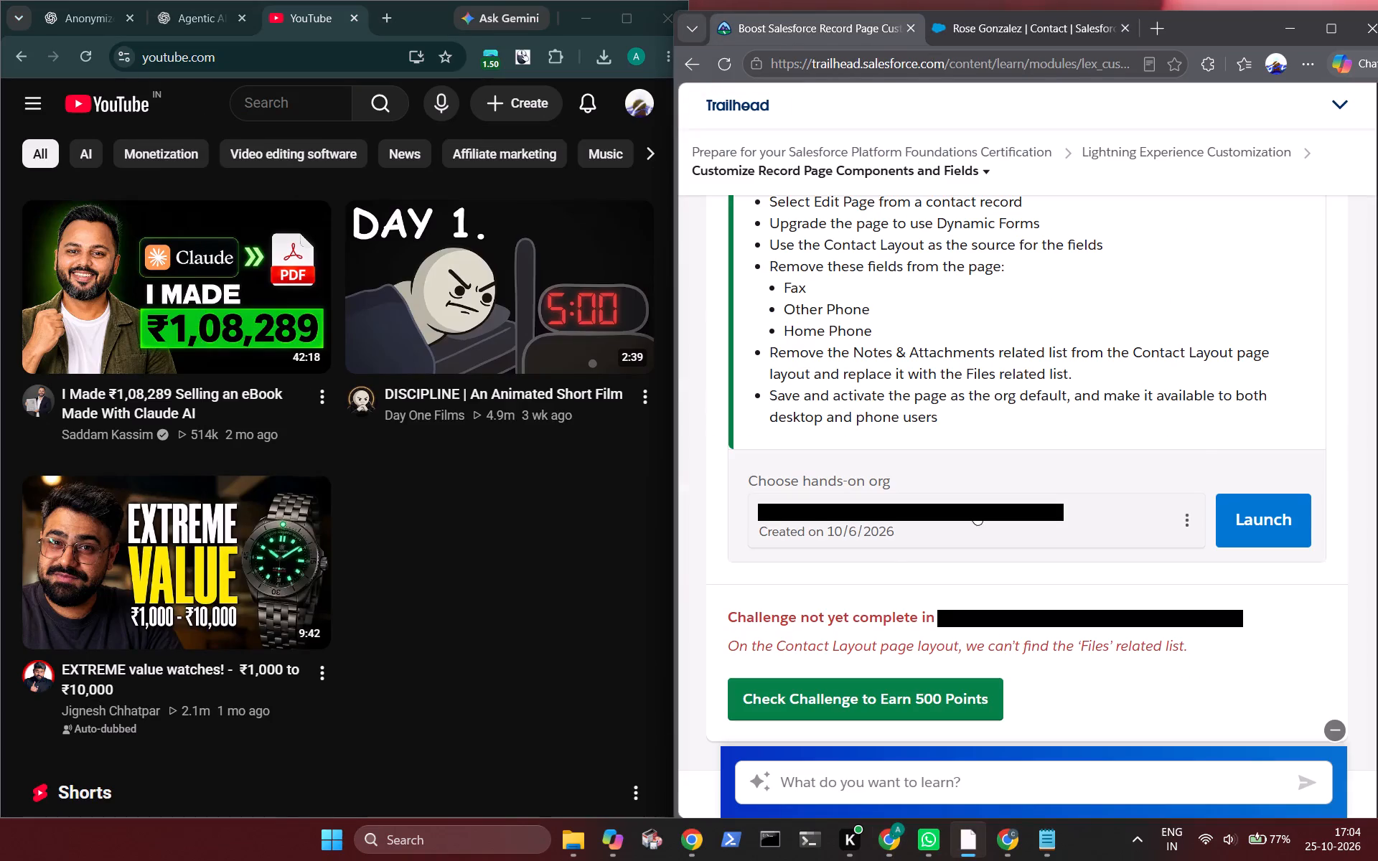
scroll(975, 509, up, 3)
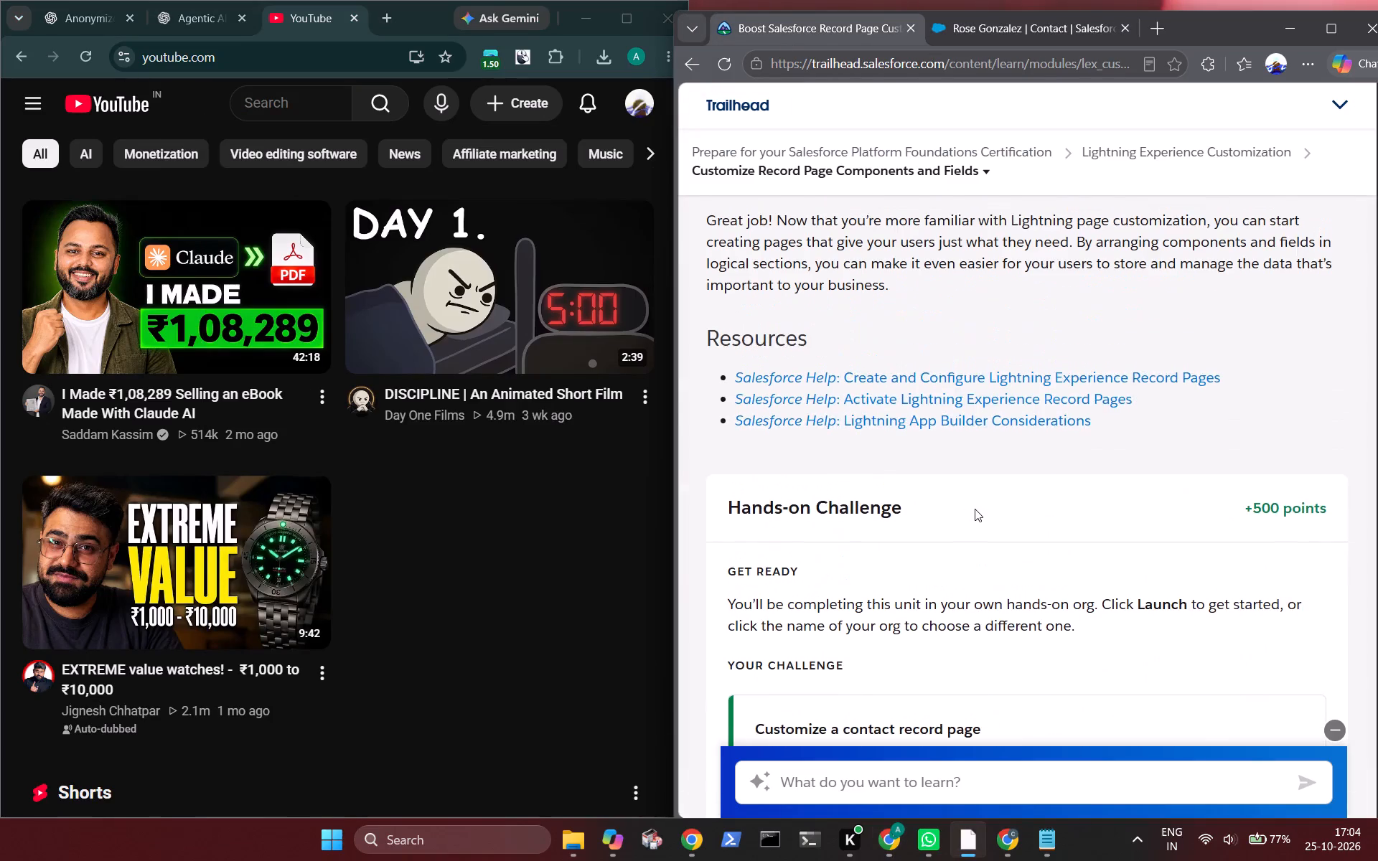
scroll(975, 509, down, 3)
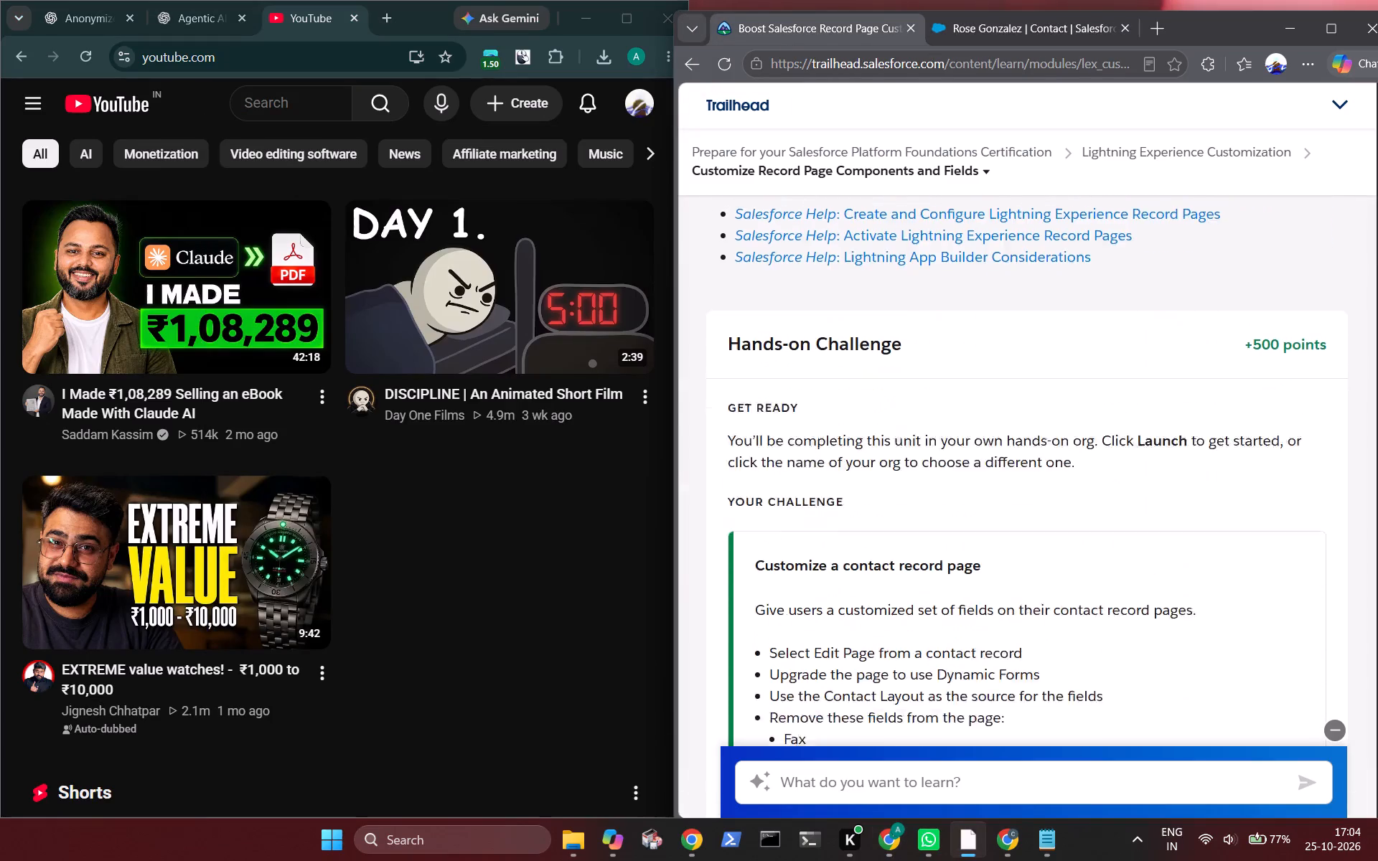
drag(995, 596, 759, 579)
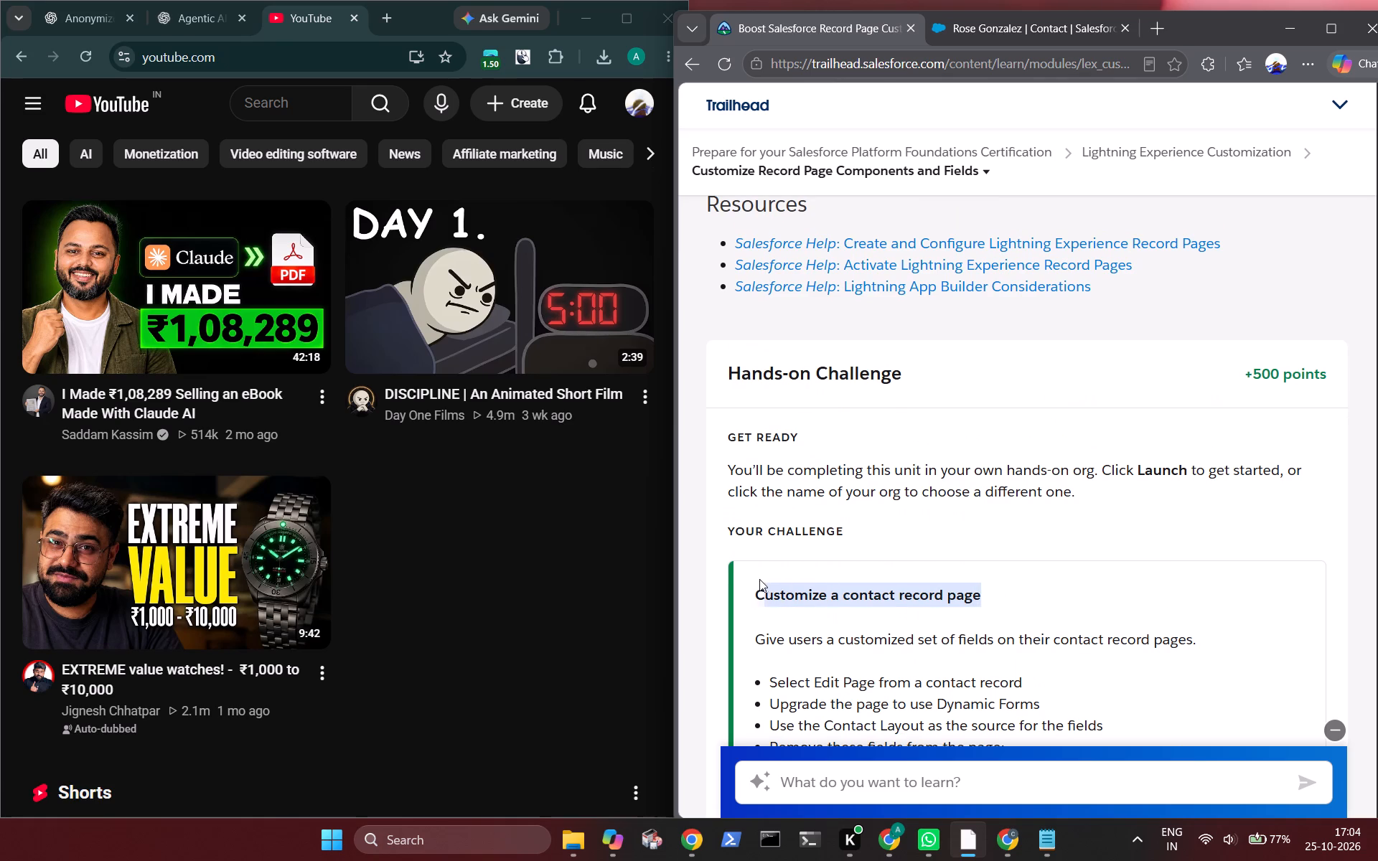
drag(759, 579, 756, 579)
key(ctrl+c)
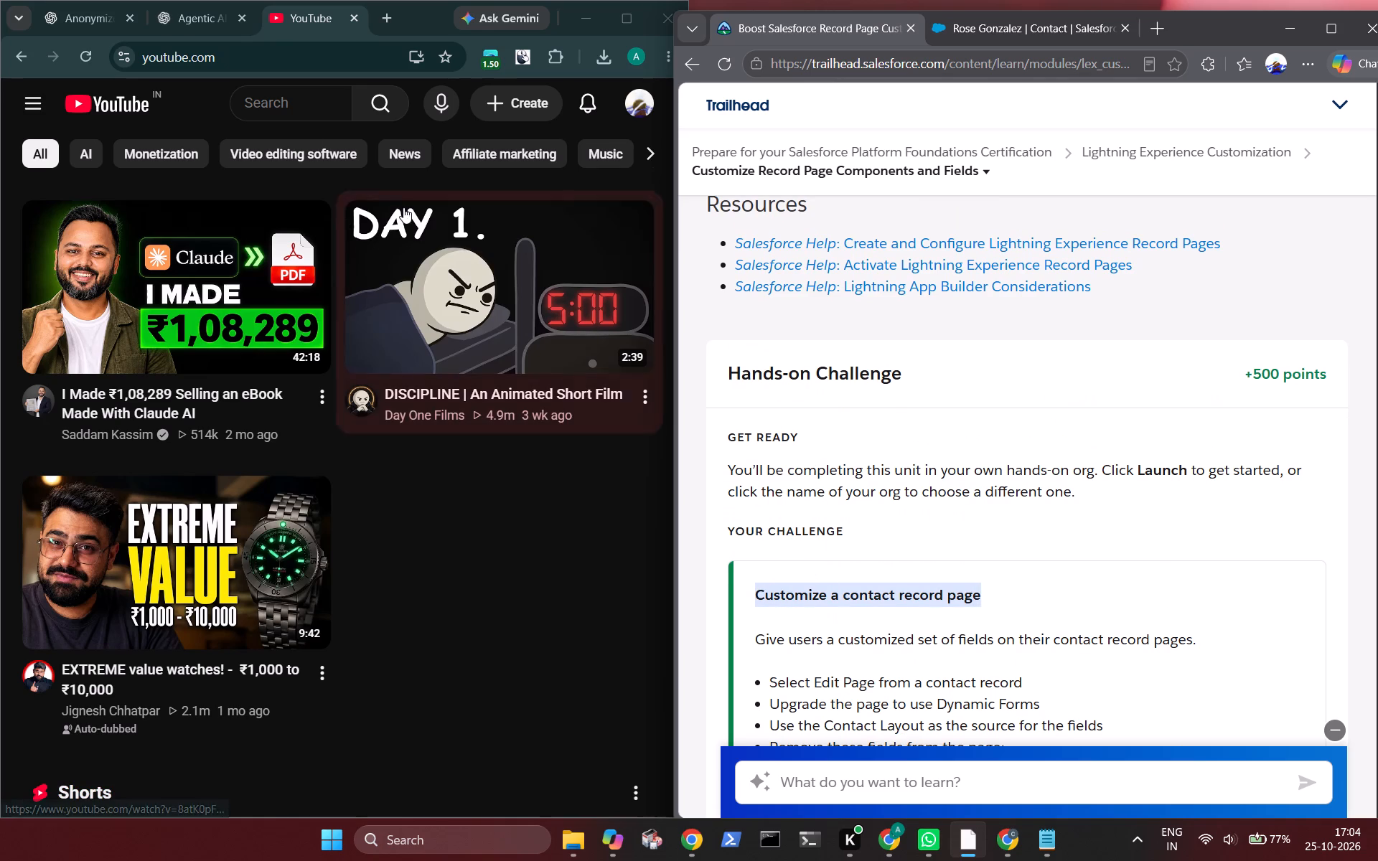
click(275, 101)
key(ctrl+v)
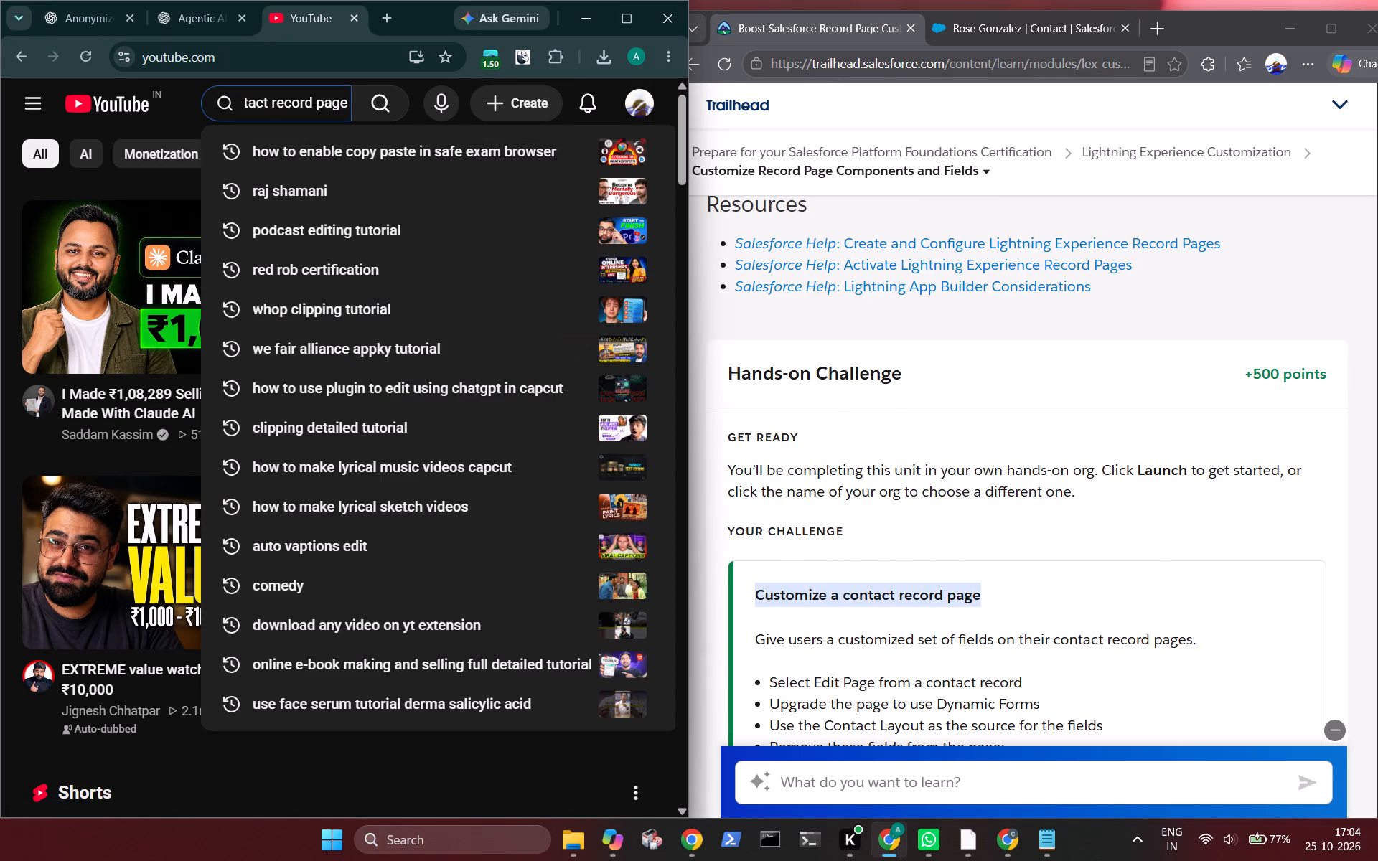
key(Return)
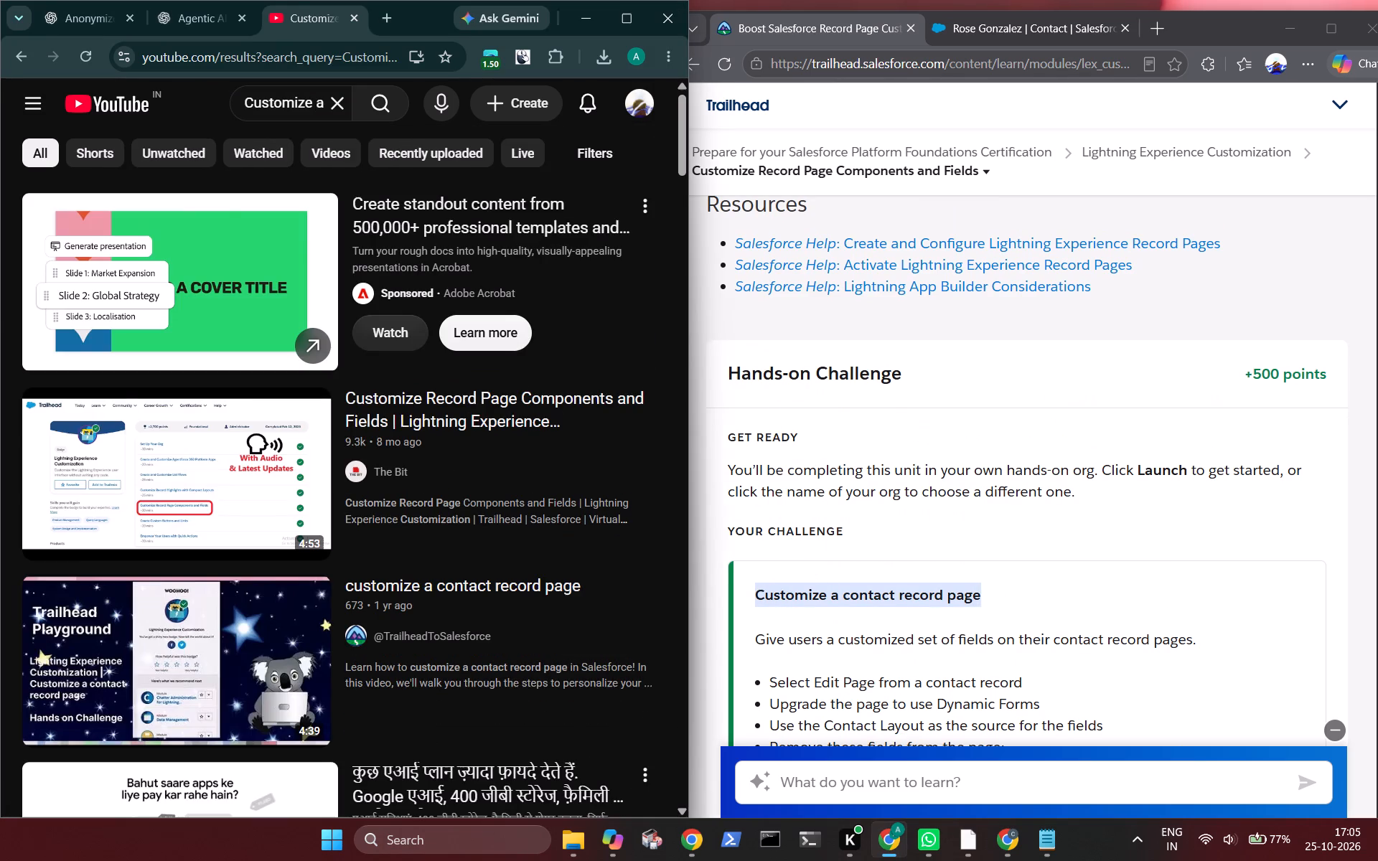
Play The Bit's tutorial on customizing record page components and fields, and set the playback speed to 100% for all tabs.
click(124, 480)
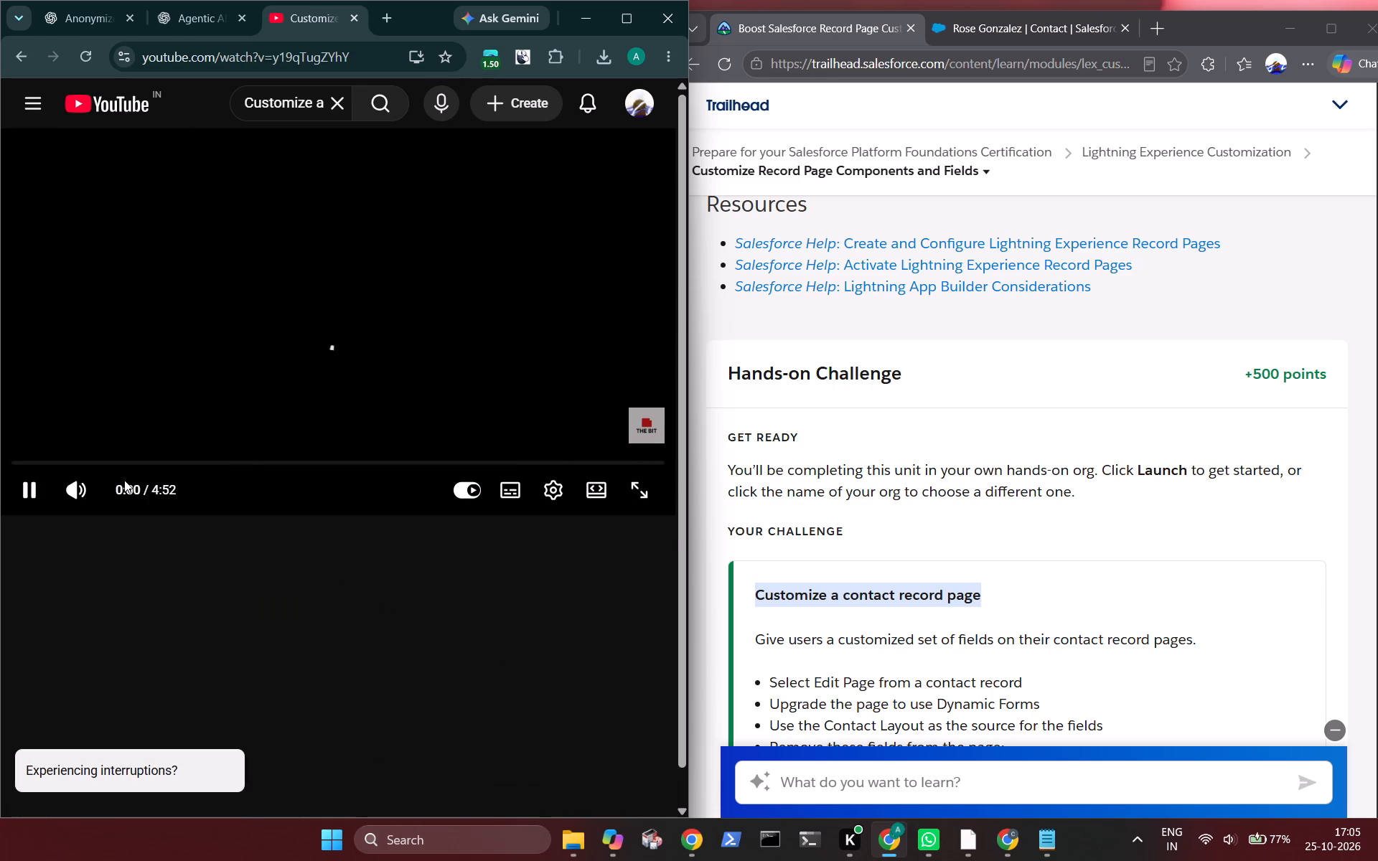
click(494, 52)
click(310, 234)
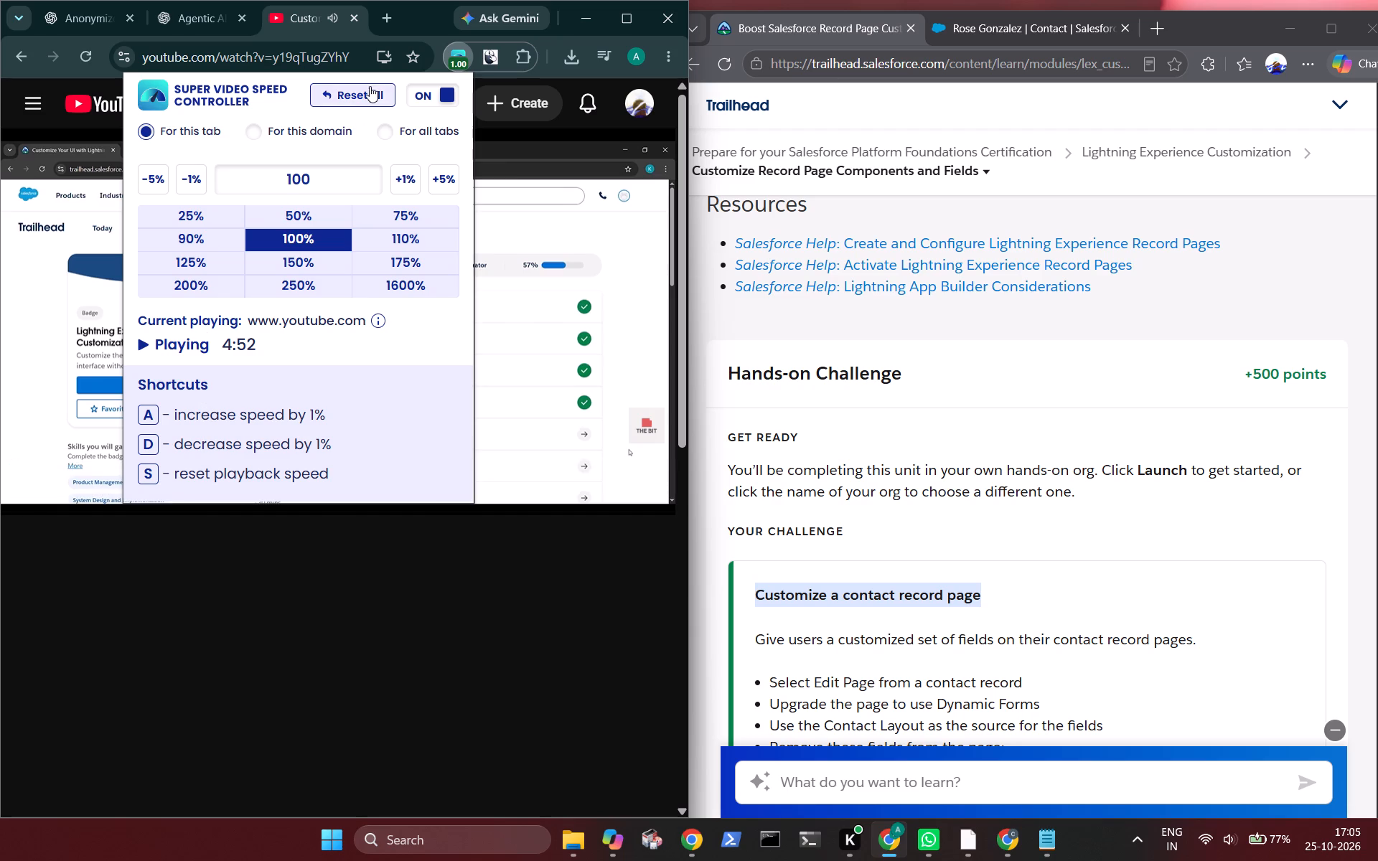
click(384, 131)
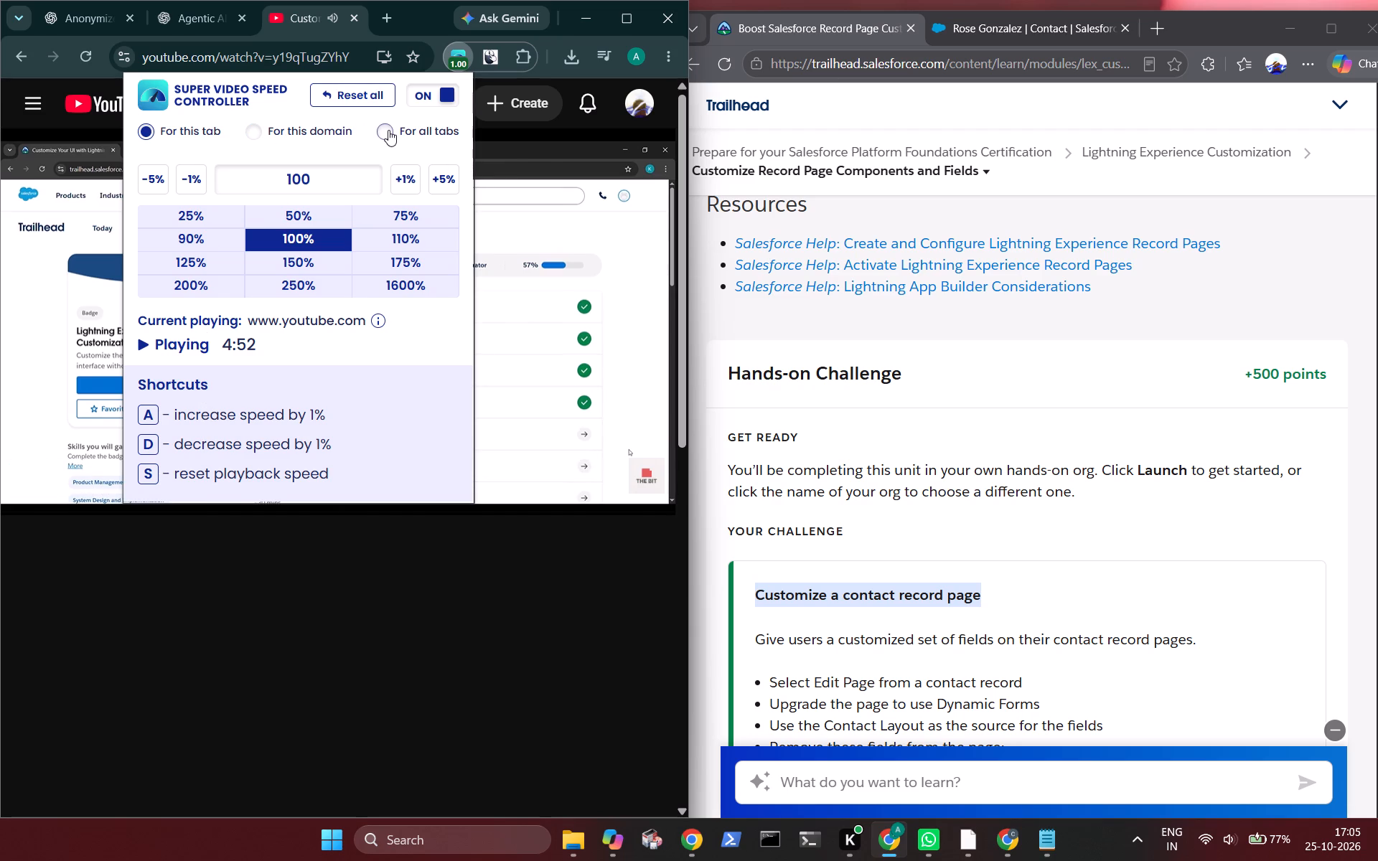
triple_click(388, 130)
click(500, 130)
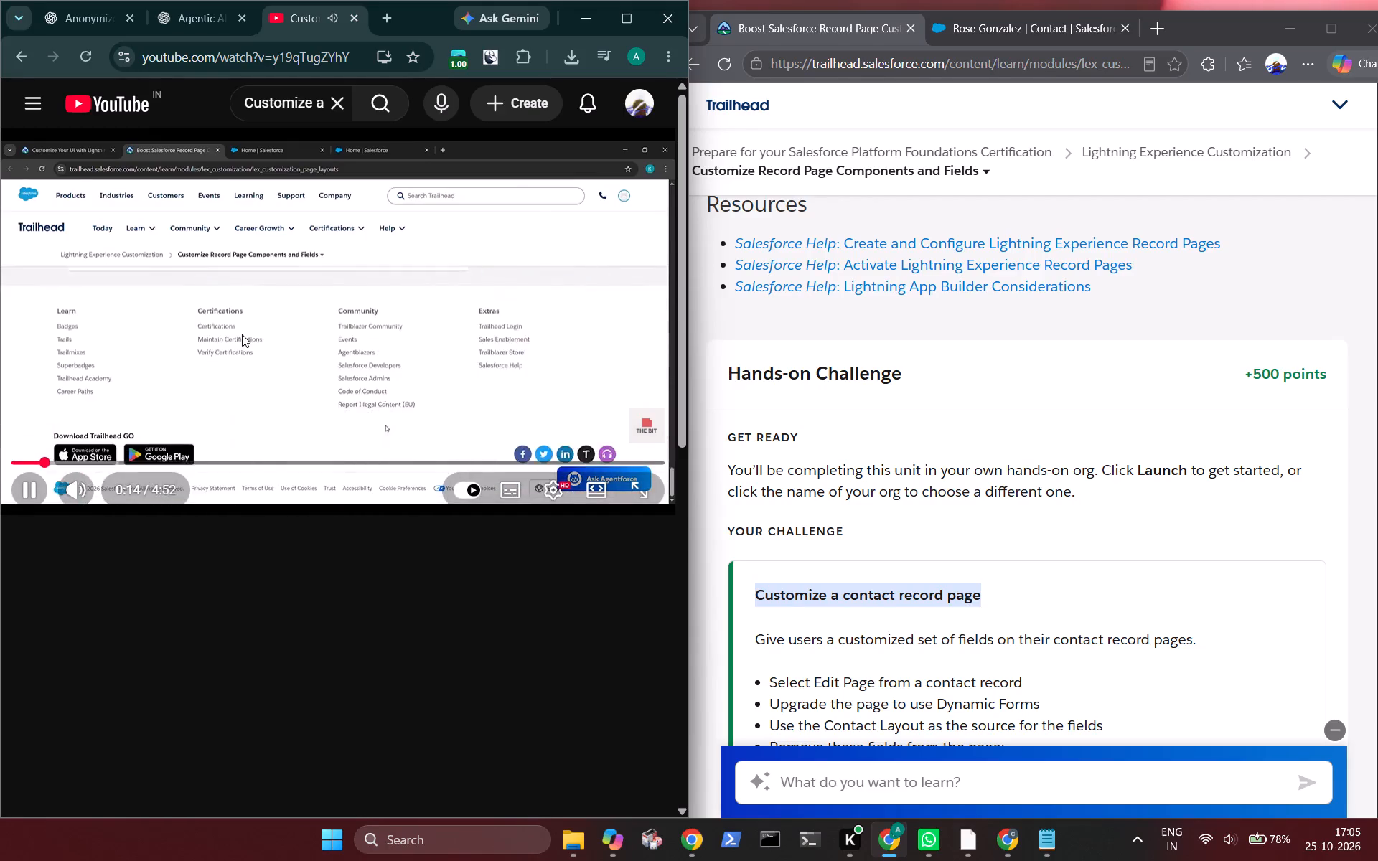
Pause the tutorial video to read the full list of contact record page requirements in the Trailhead challenge, and resume playback.
click(242, 334)
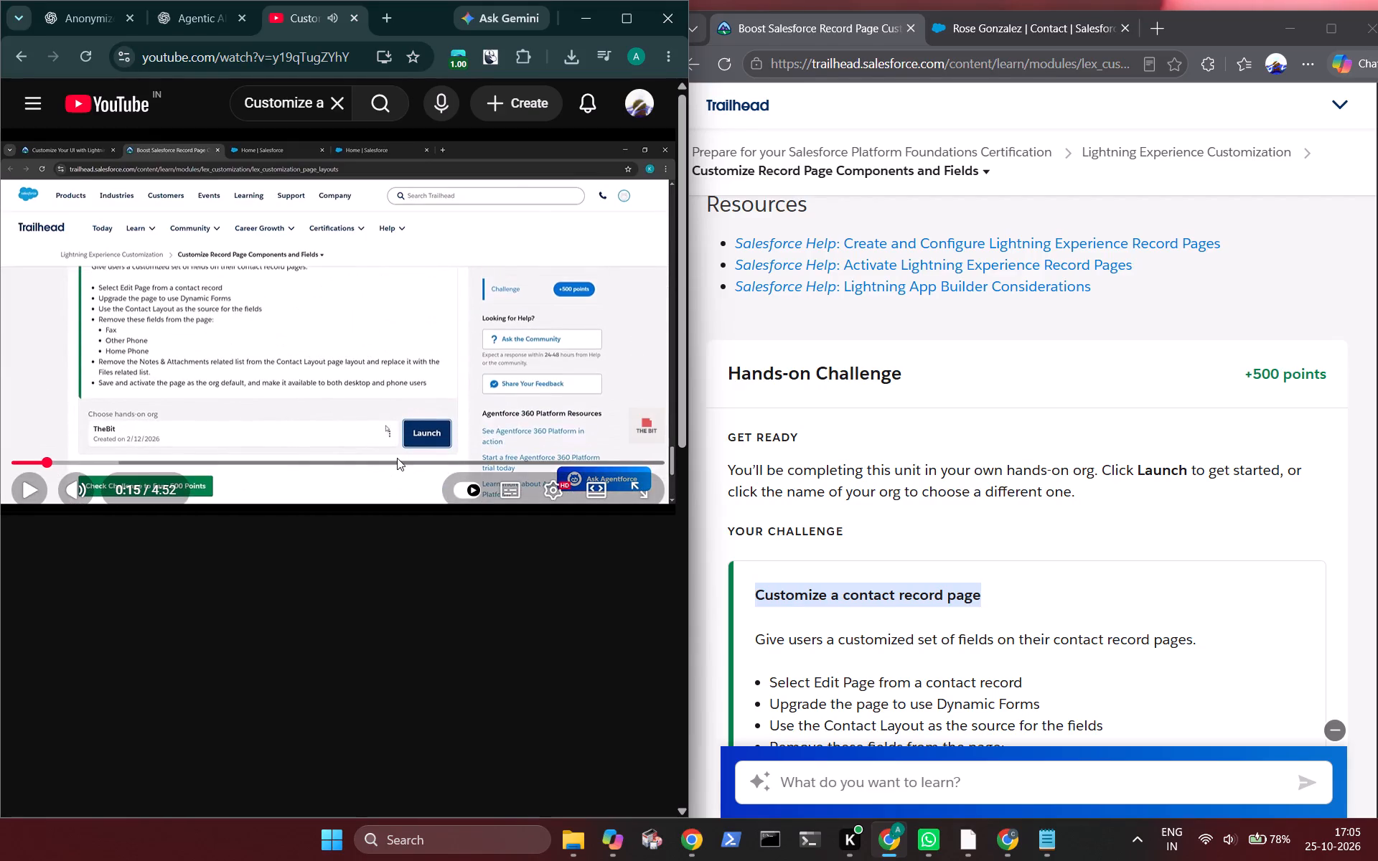
scroll(857, 488, down, 2)
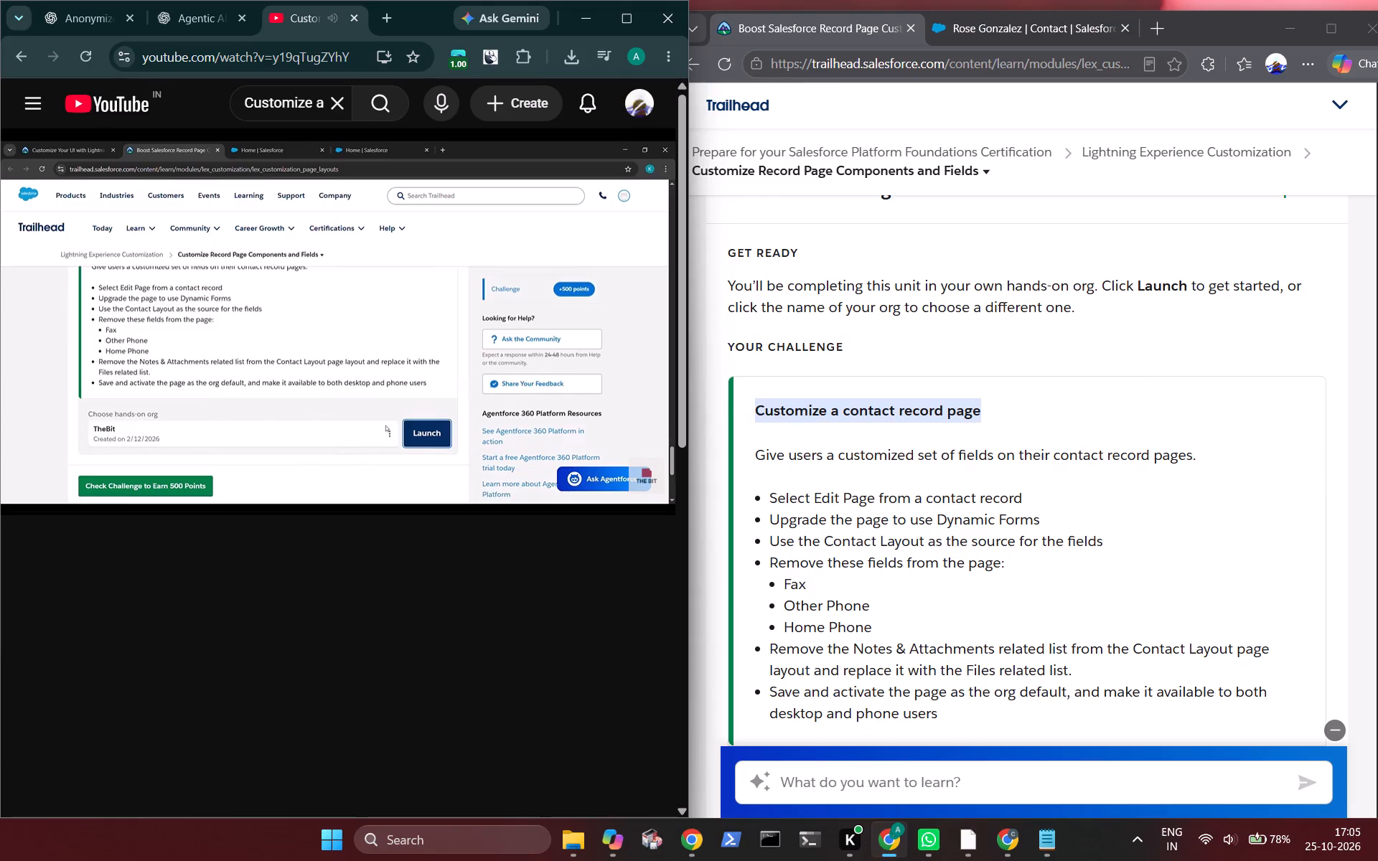
scroll(857, 488, down, 1)
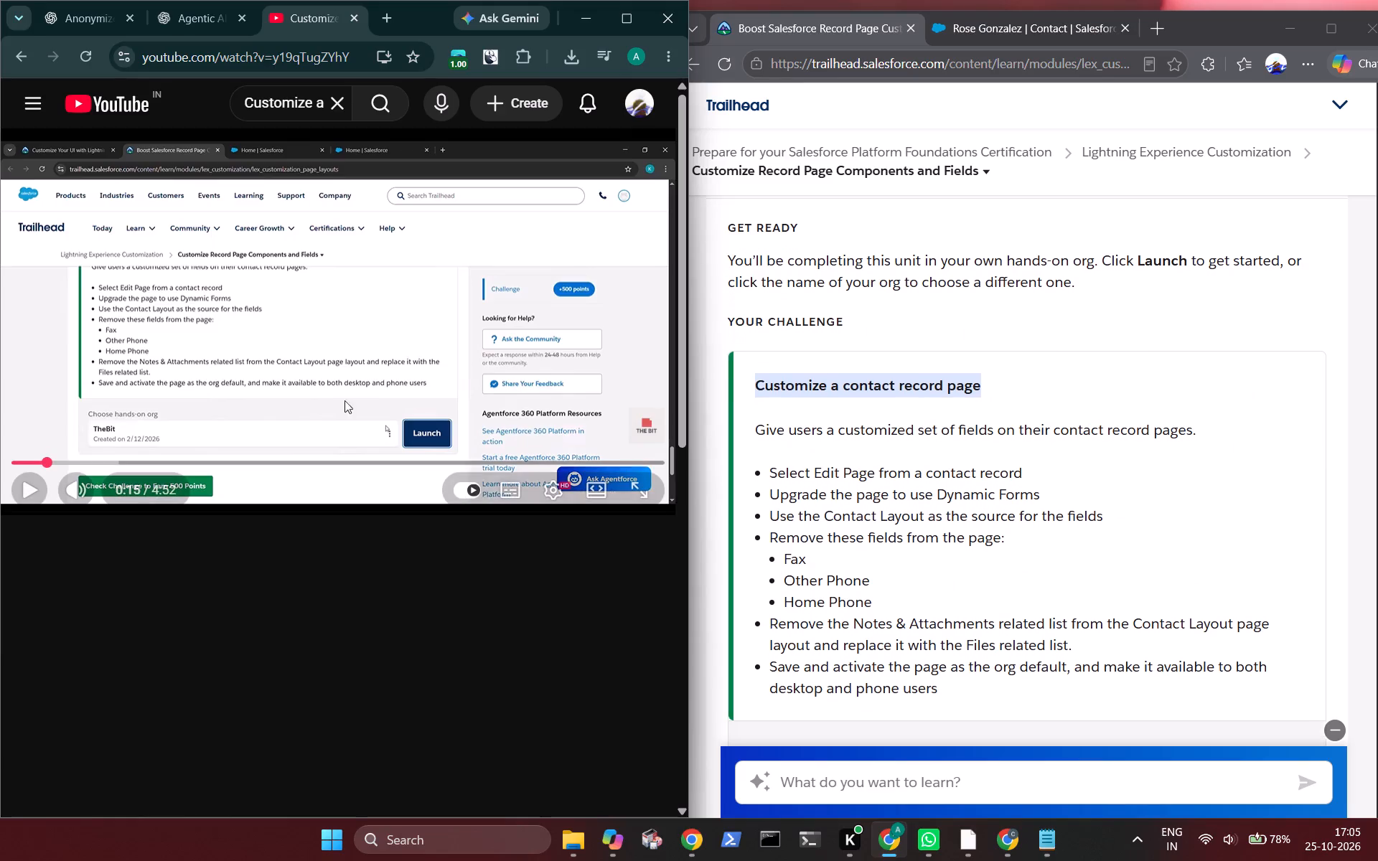
click(323, 391)
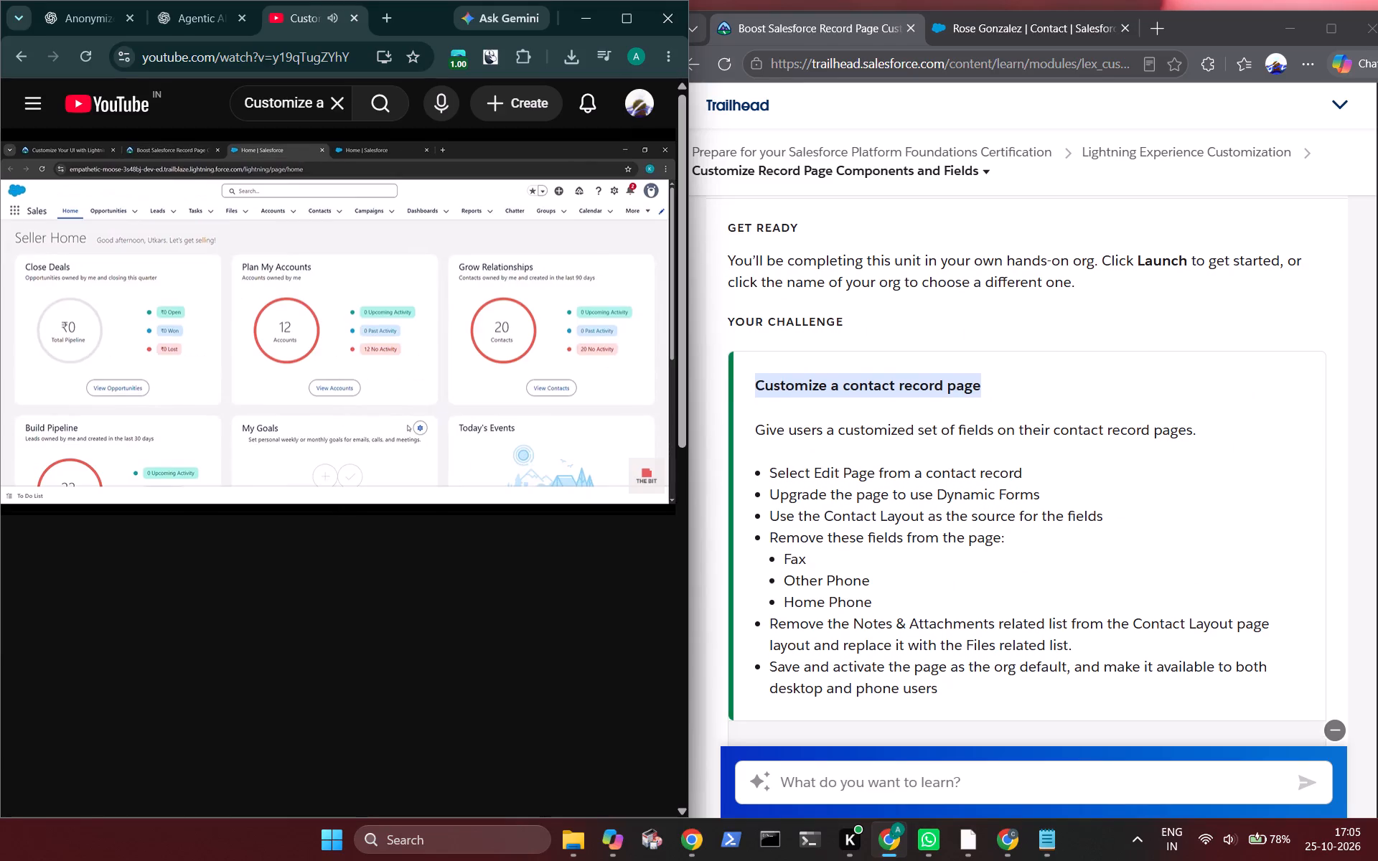
Launch the hands-on org from the Trailhead challenge in Microsoft Edge and close the old contact record tab.
scroll(875, 263, down, 4)
click(1237, 288)
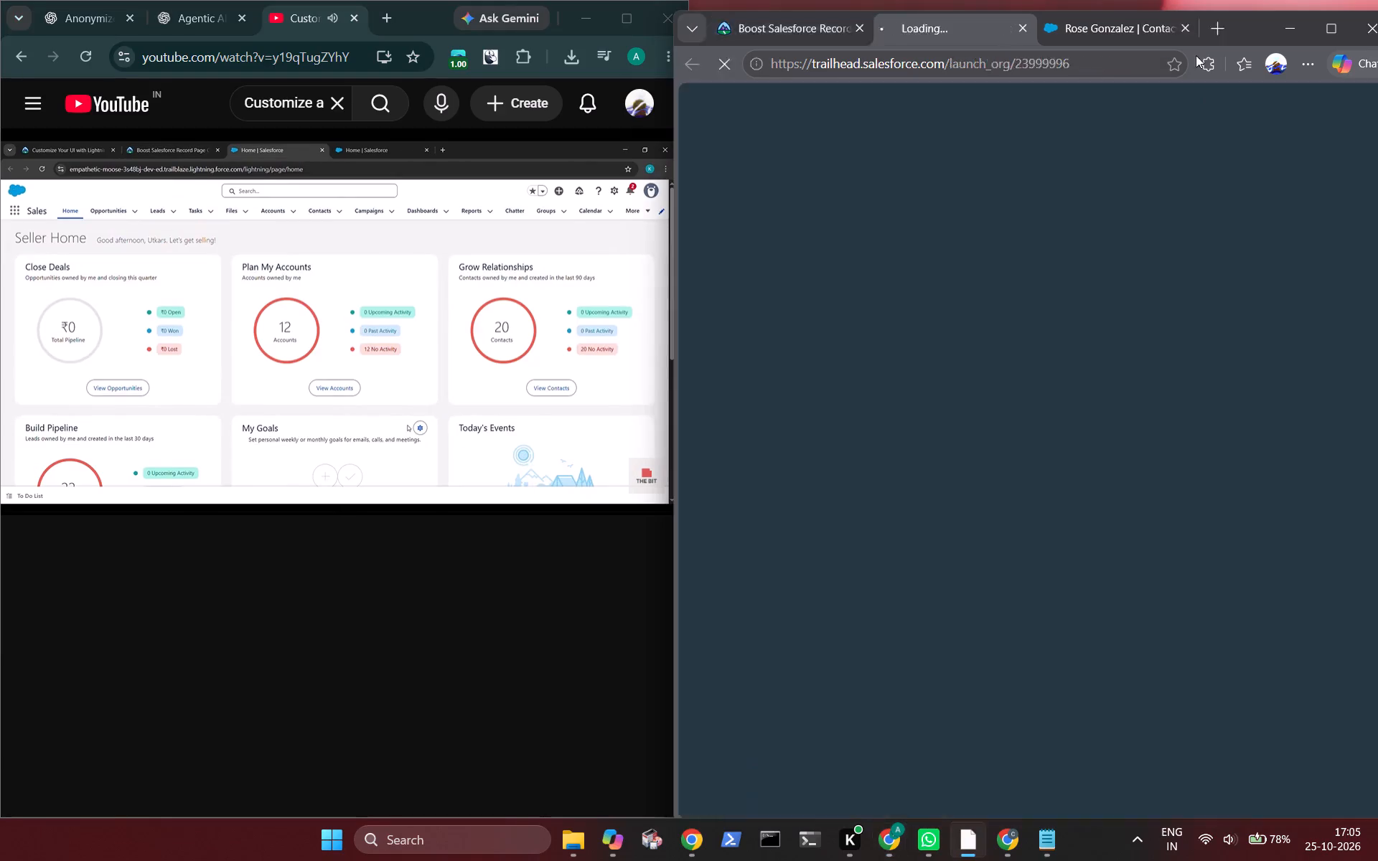
click(1186, 22)
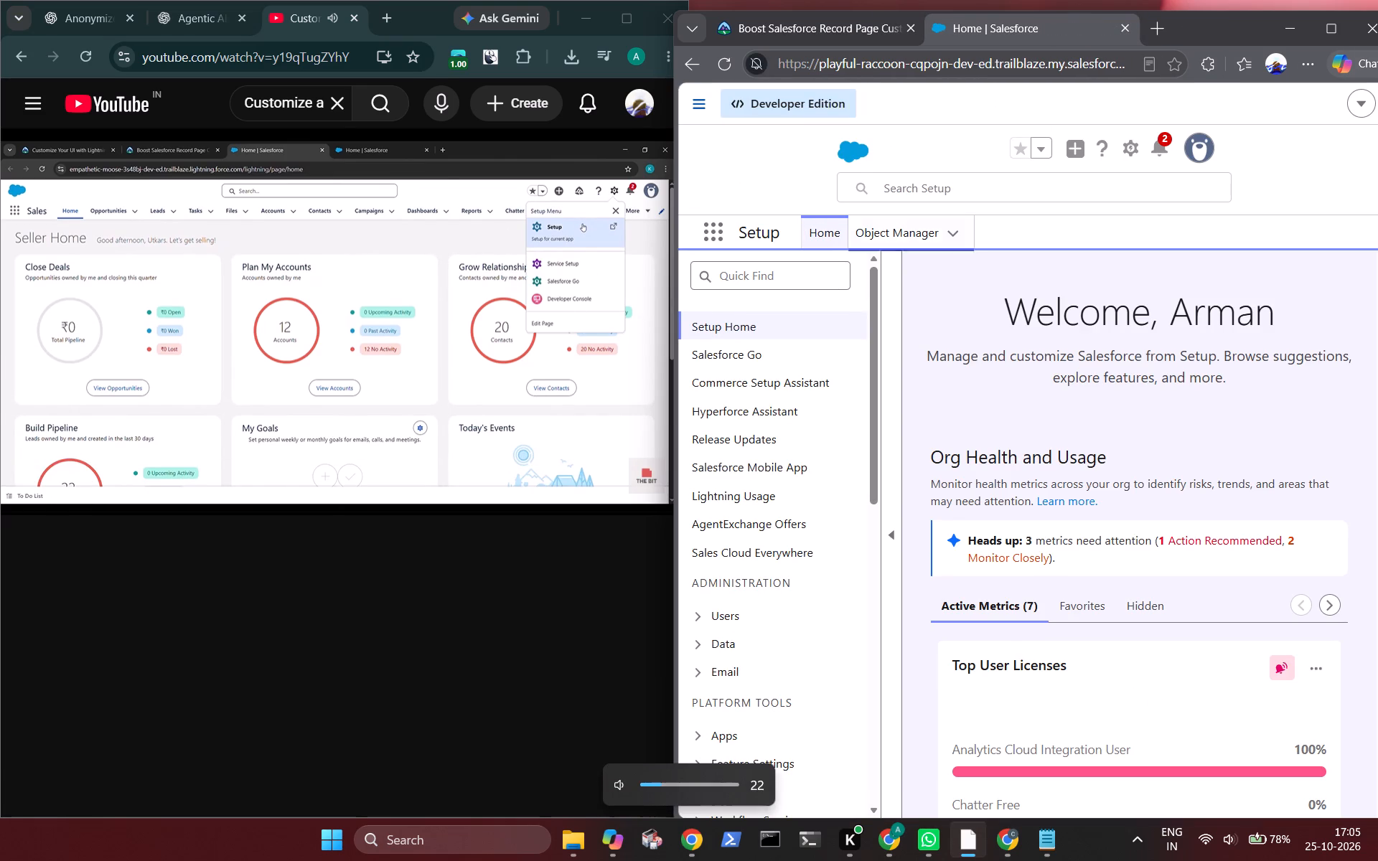
Open the org's Setup in a new tab and search its Object Manager for "contact".
click(1131, 143)
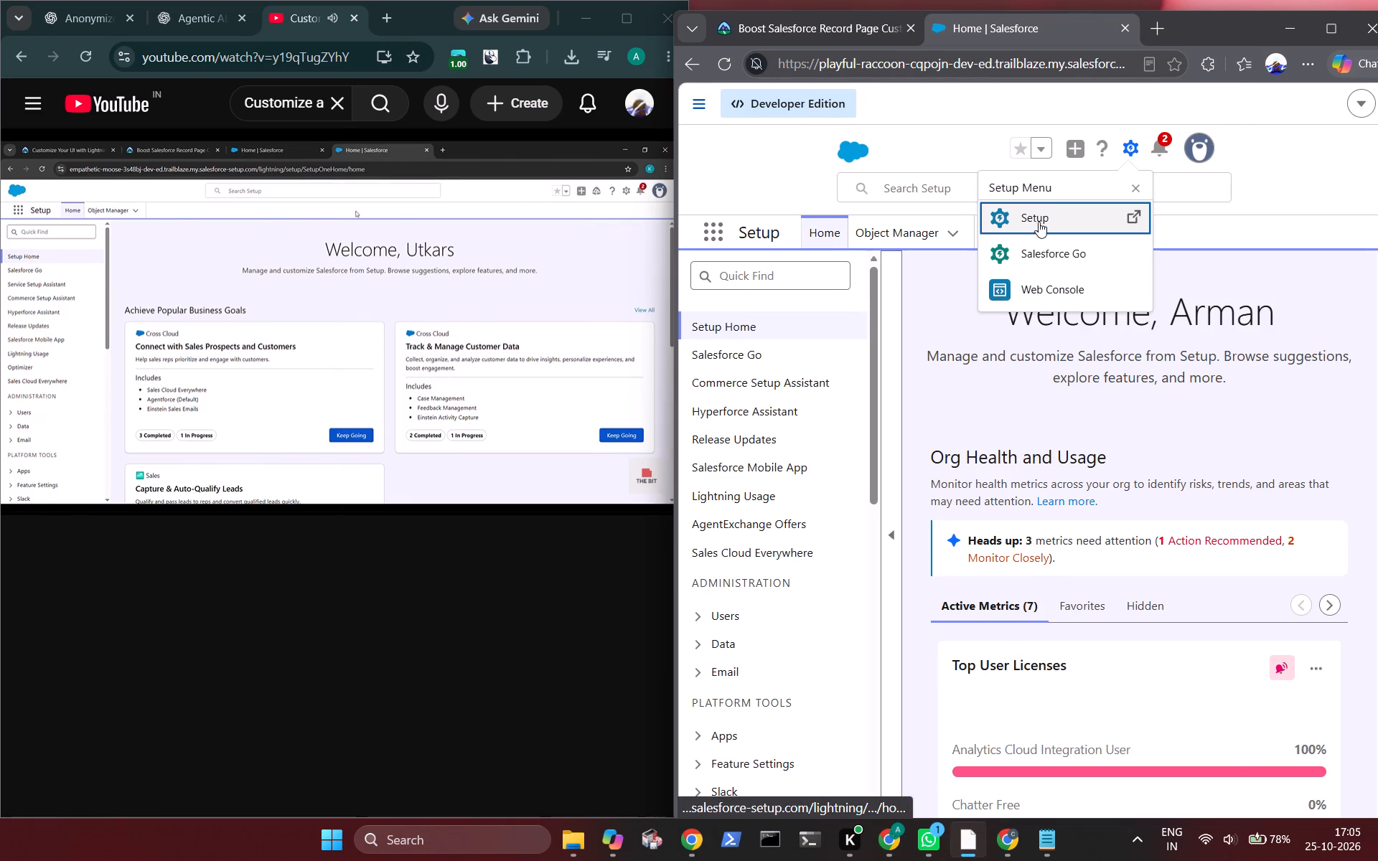
click(1036, 224)
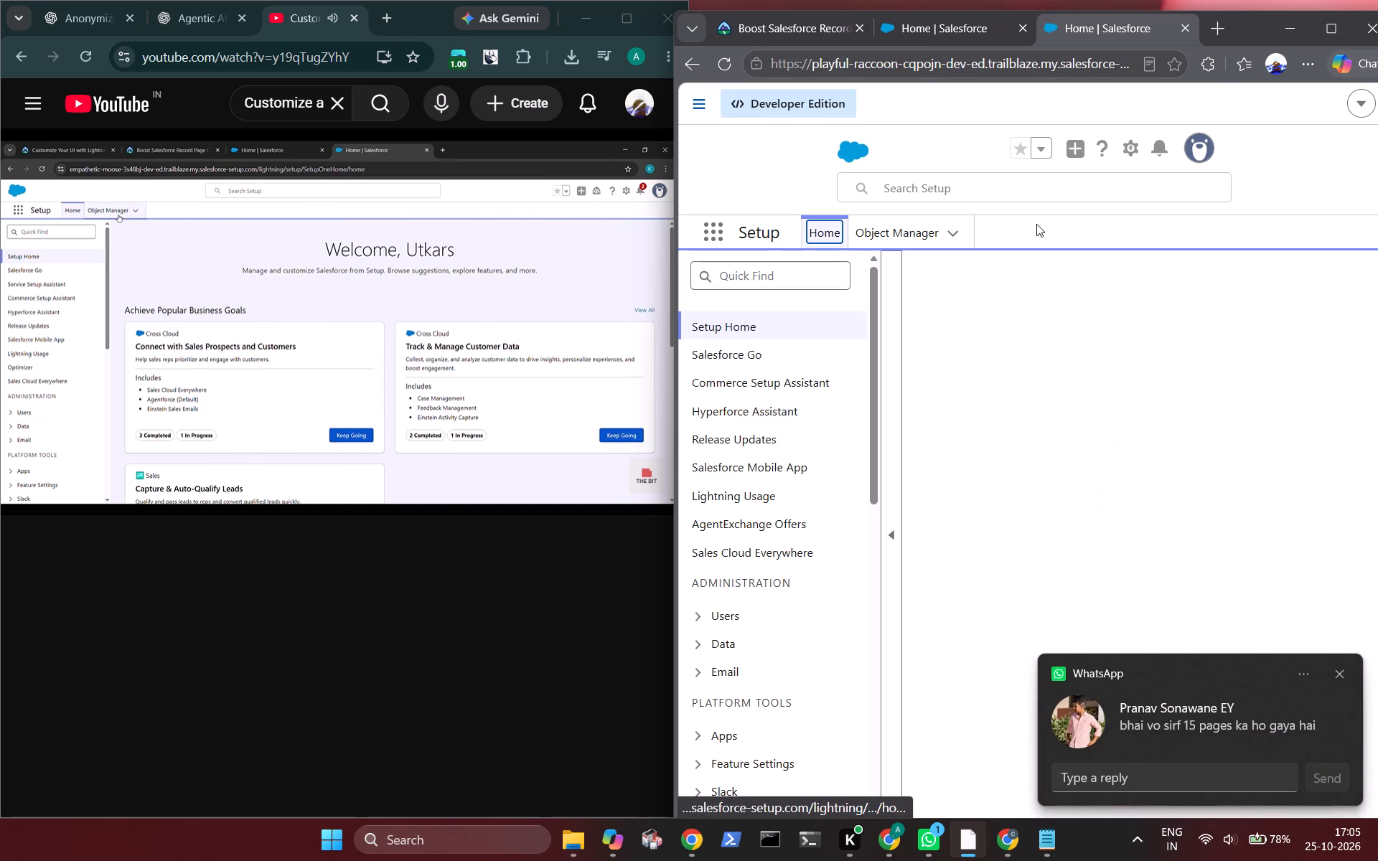
click(901, 226)
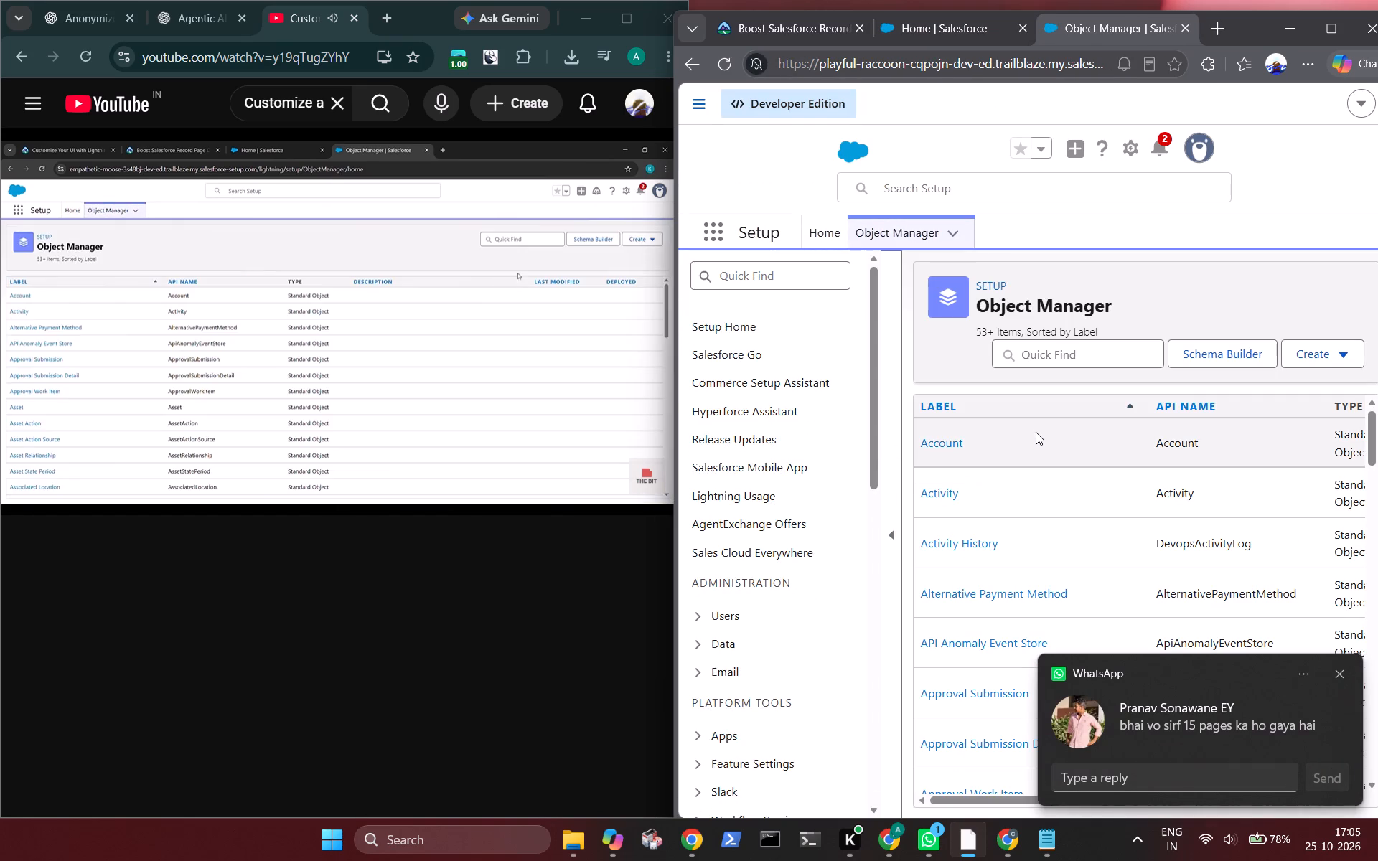
scroll(1036, 432, down, 1)
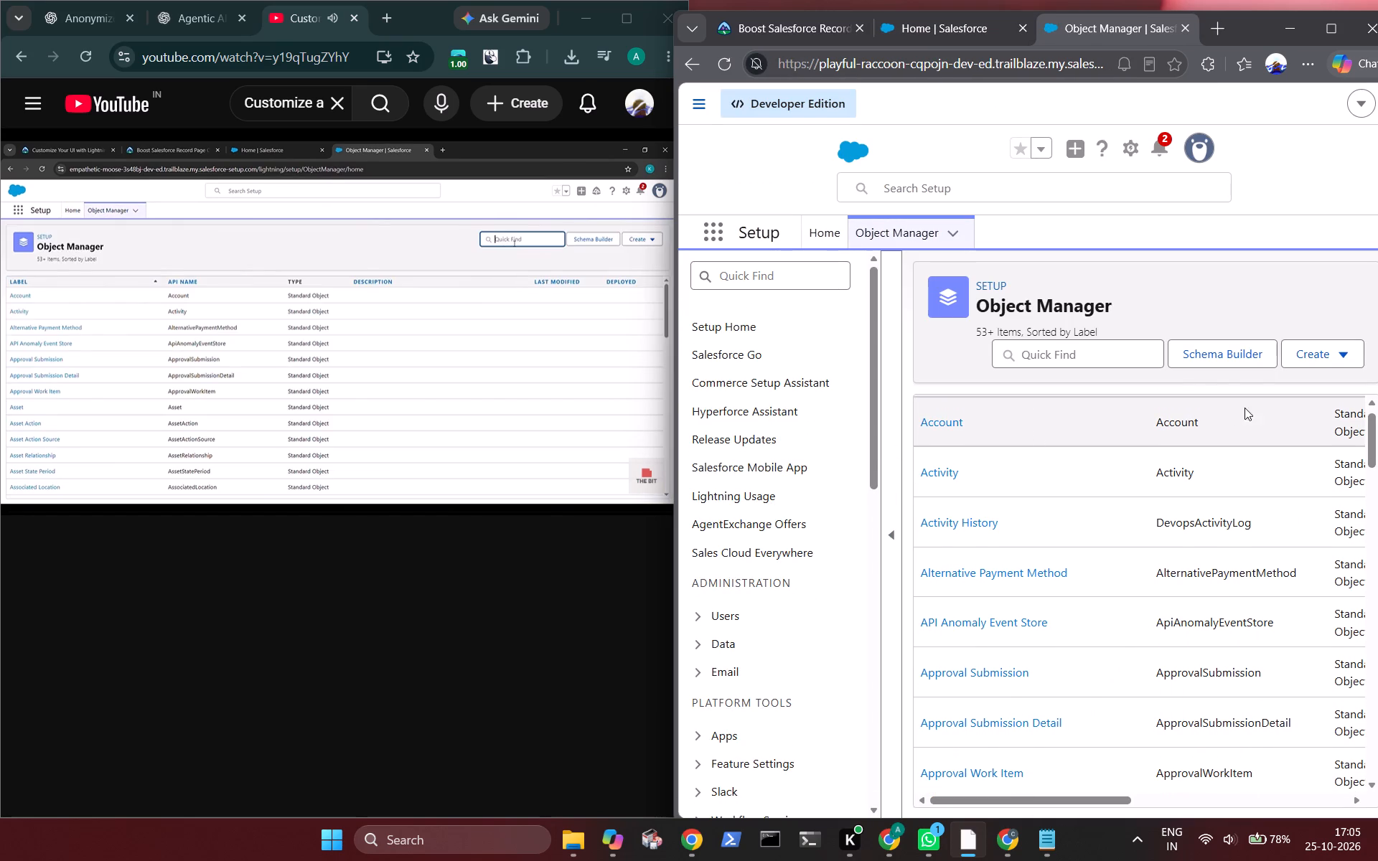
click(1073, 359)
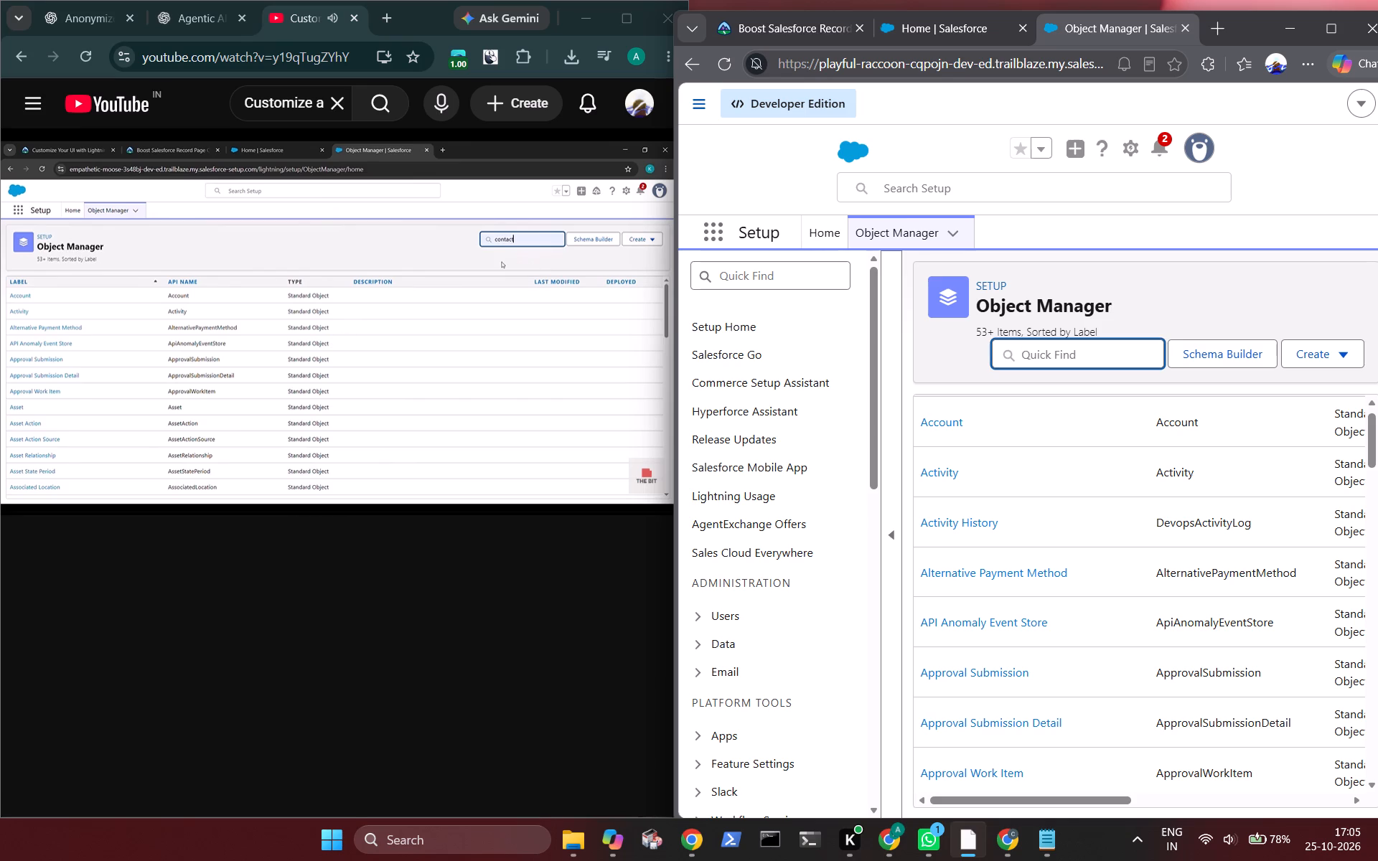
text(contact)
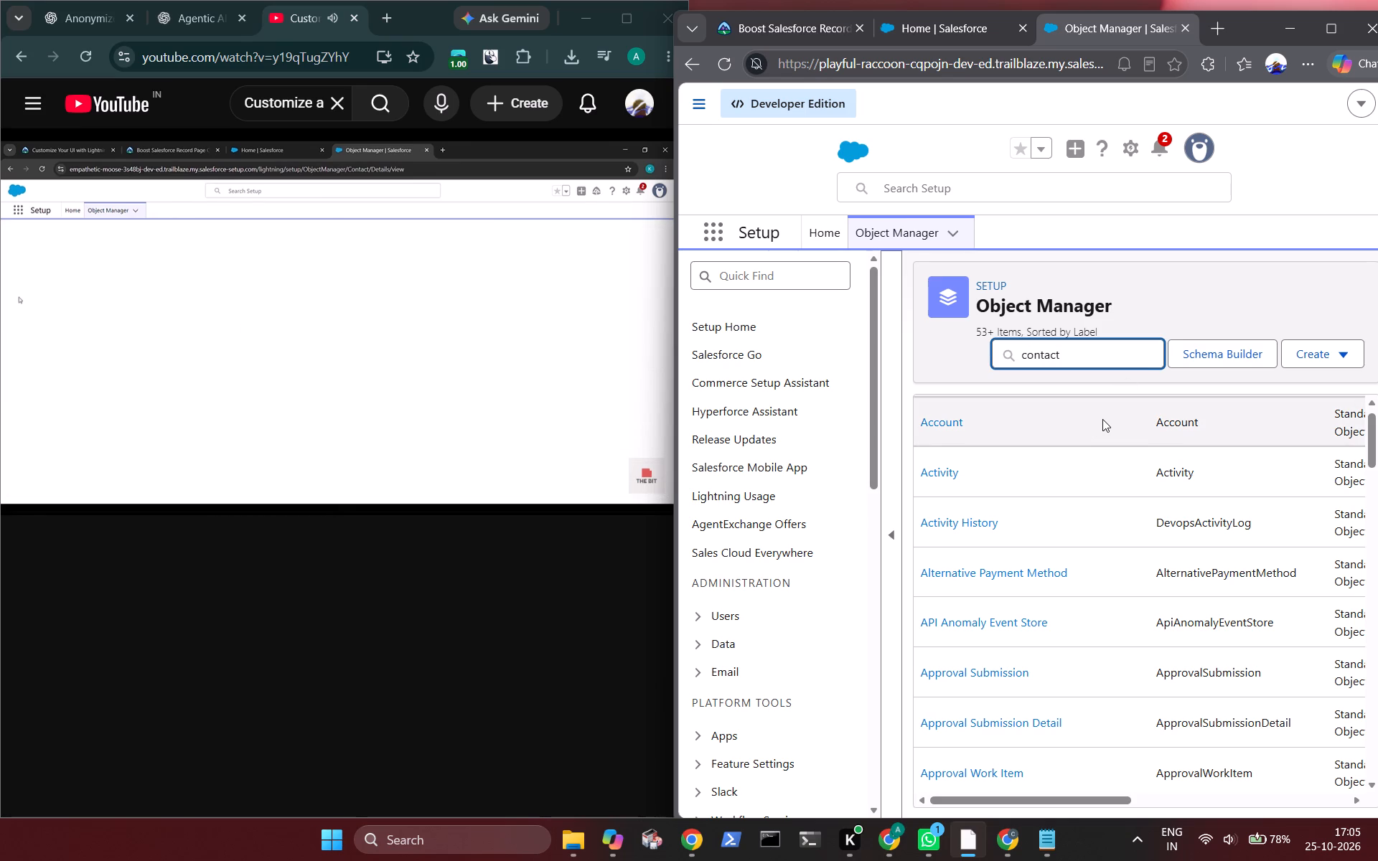
In Salesforce Setup in Edge, search Object Manager for "contact" and open Contact Layout from the Contact object's page layouts.
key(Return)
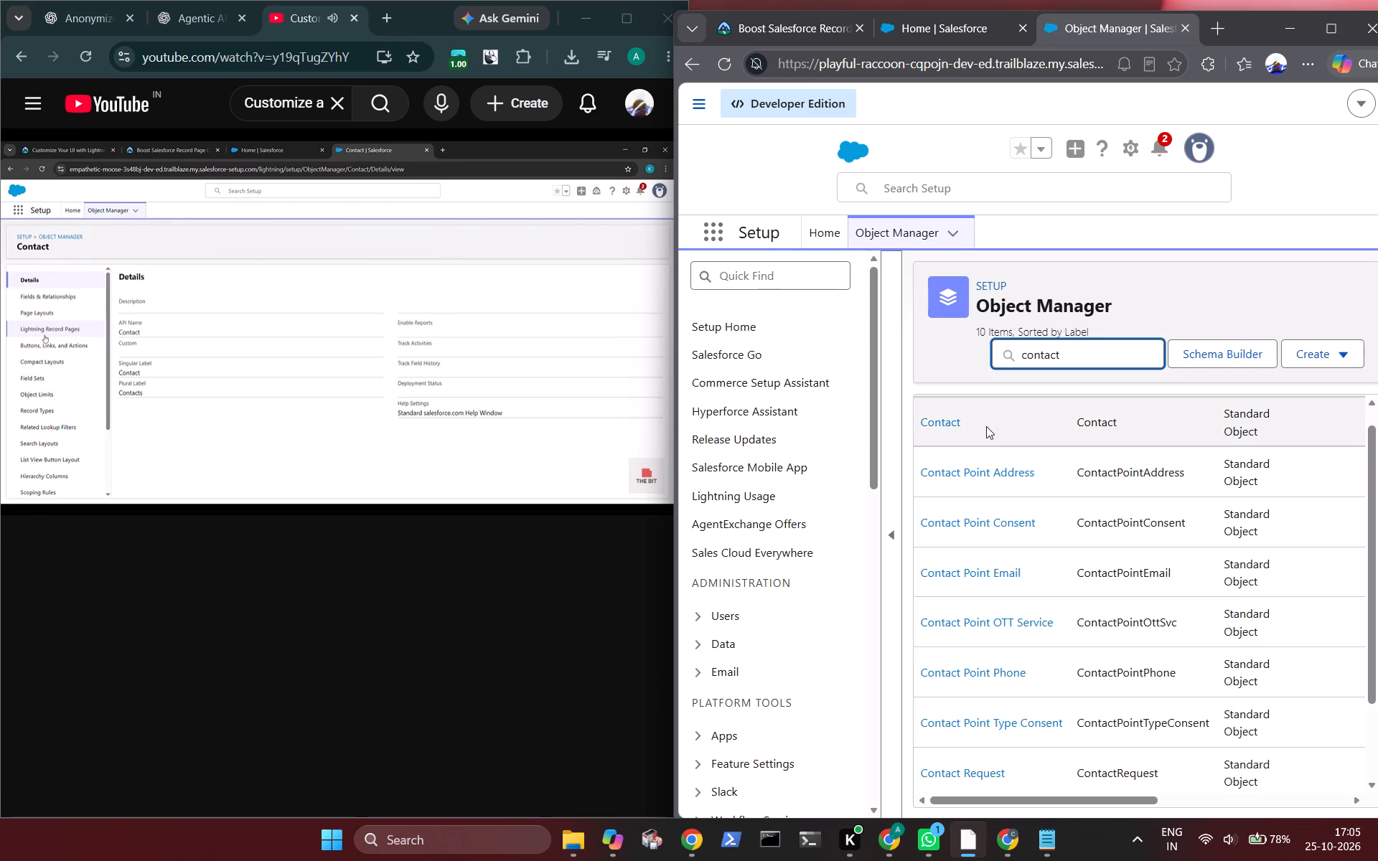
click(946, 420)
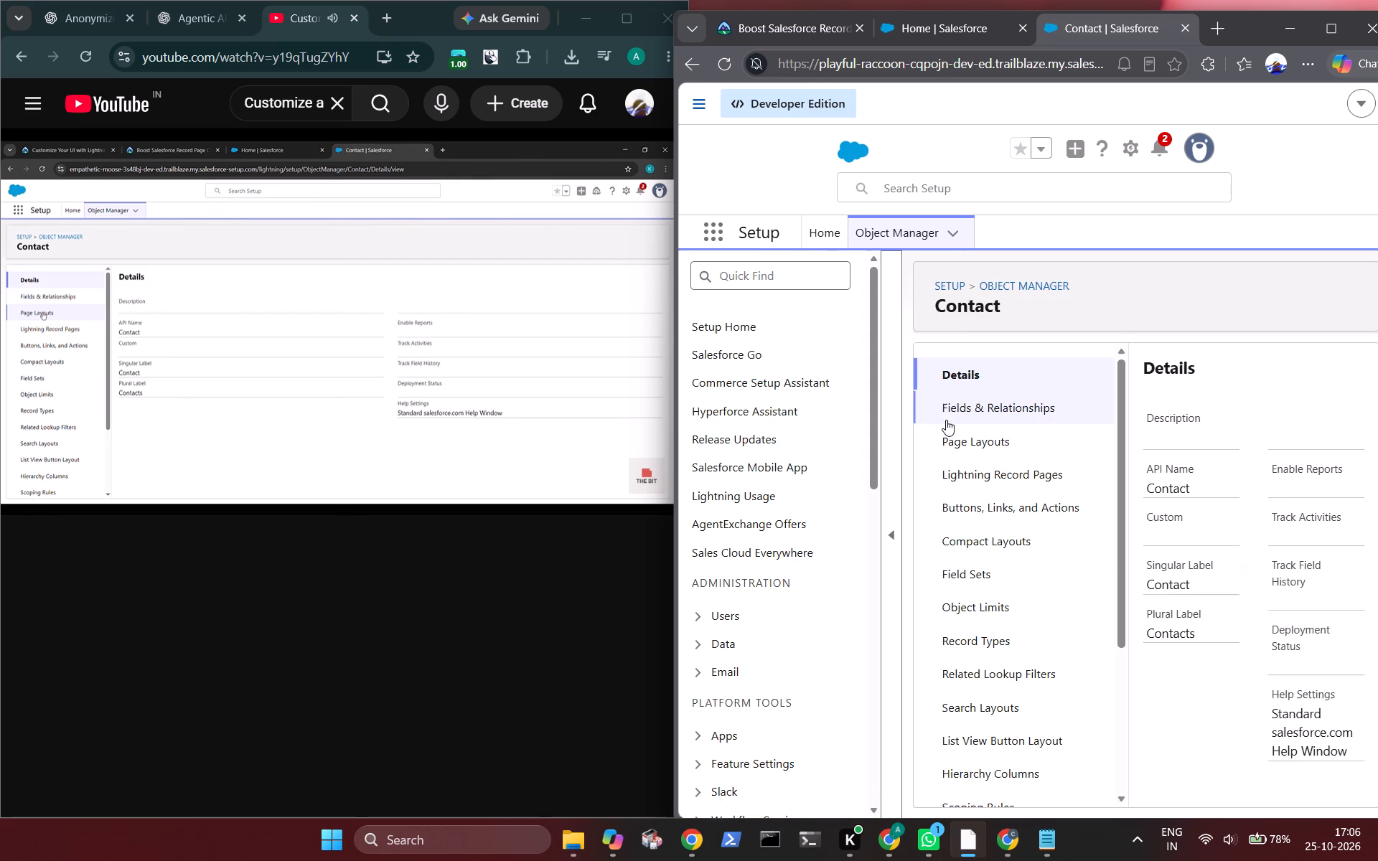
click(977, 448)
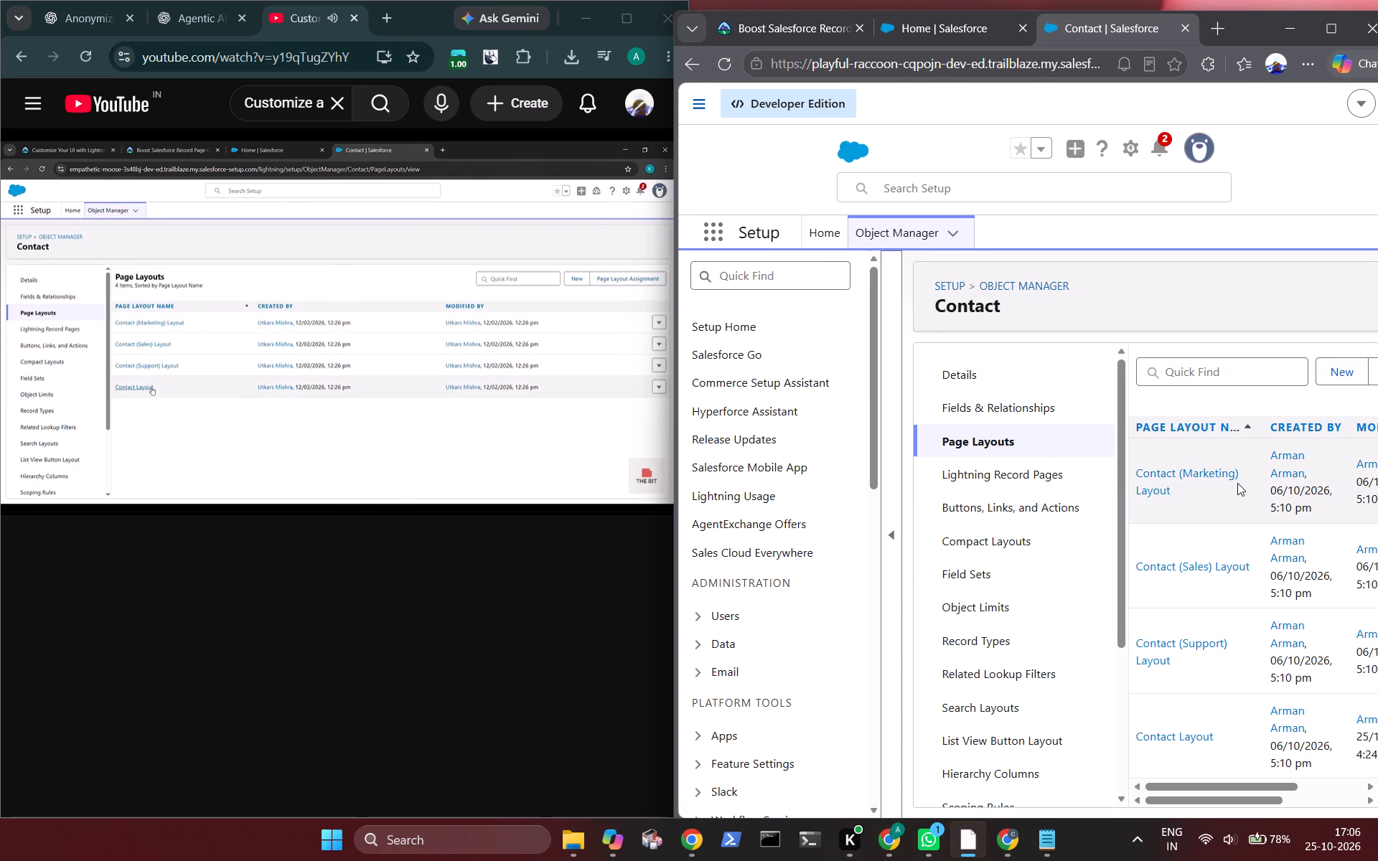
scroll(1237, 483, down, 2)
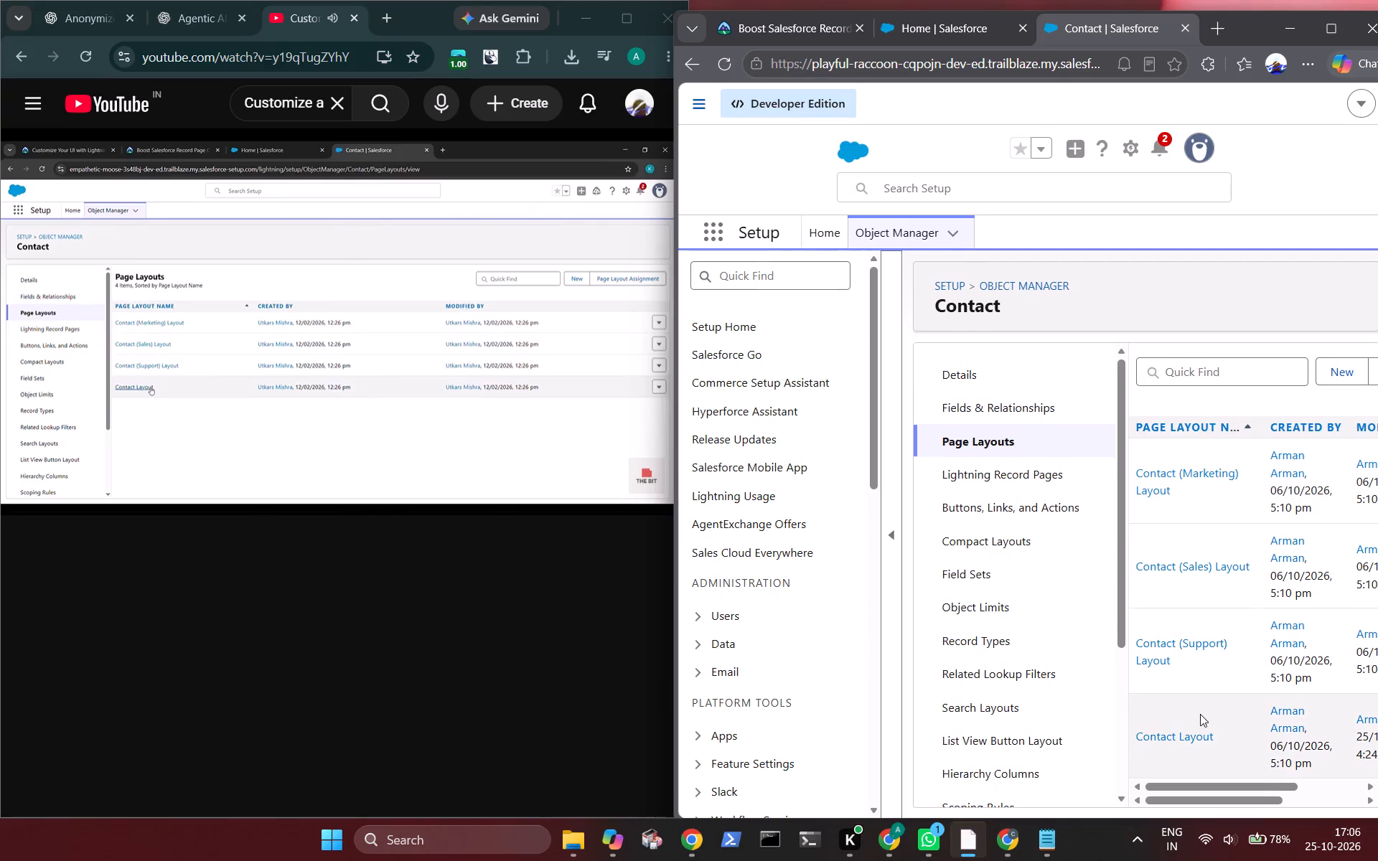
click(1188, 737)
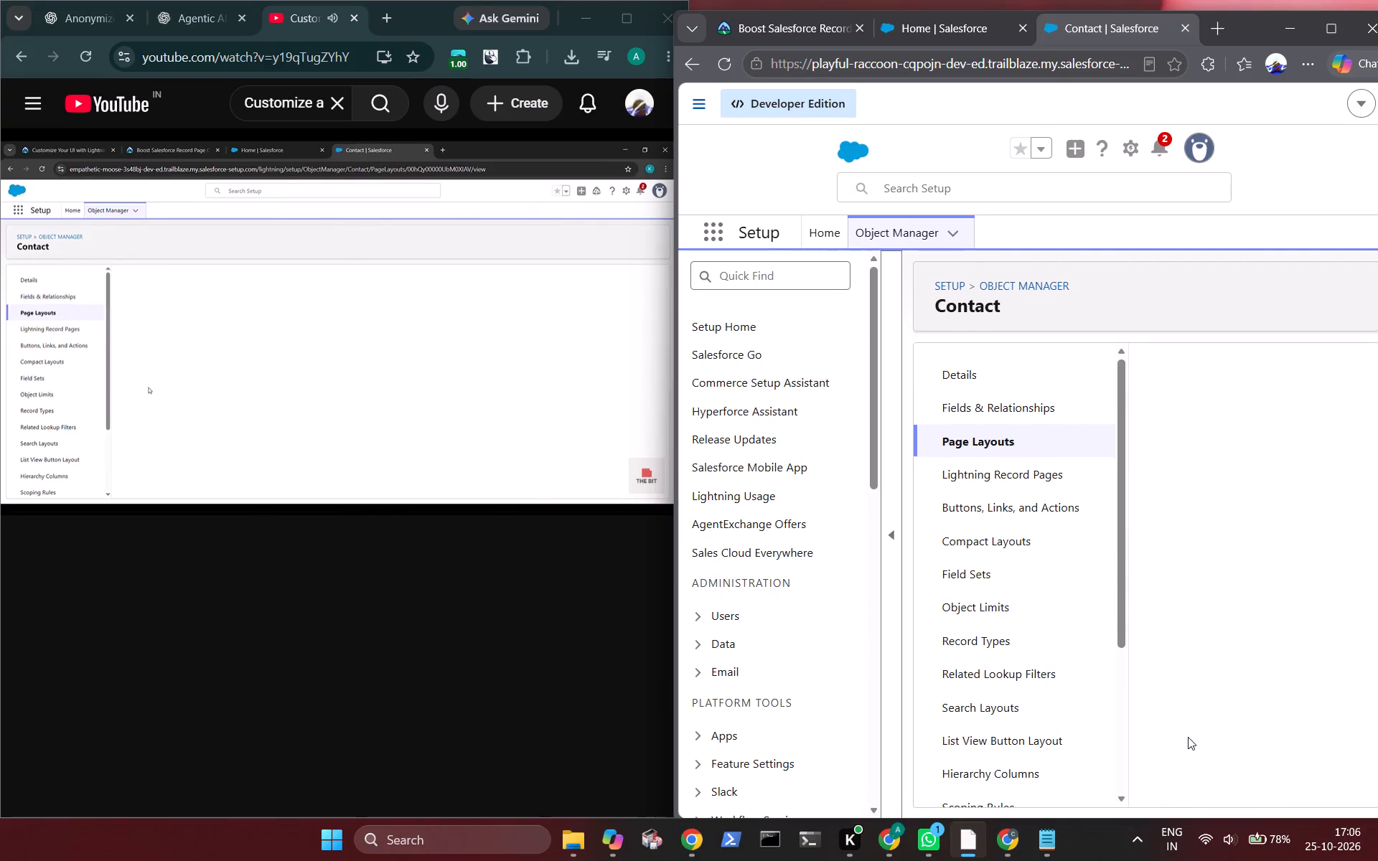
Look through the Contact Layout editor, from the highlights panel down to the Salesforce Mobile and Lightning Experience Actions section.
scroll(1173, 529, left, 1)
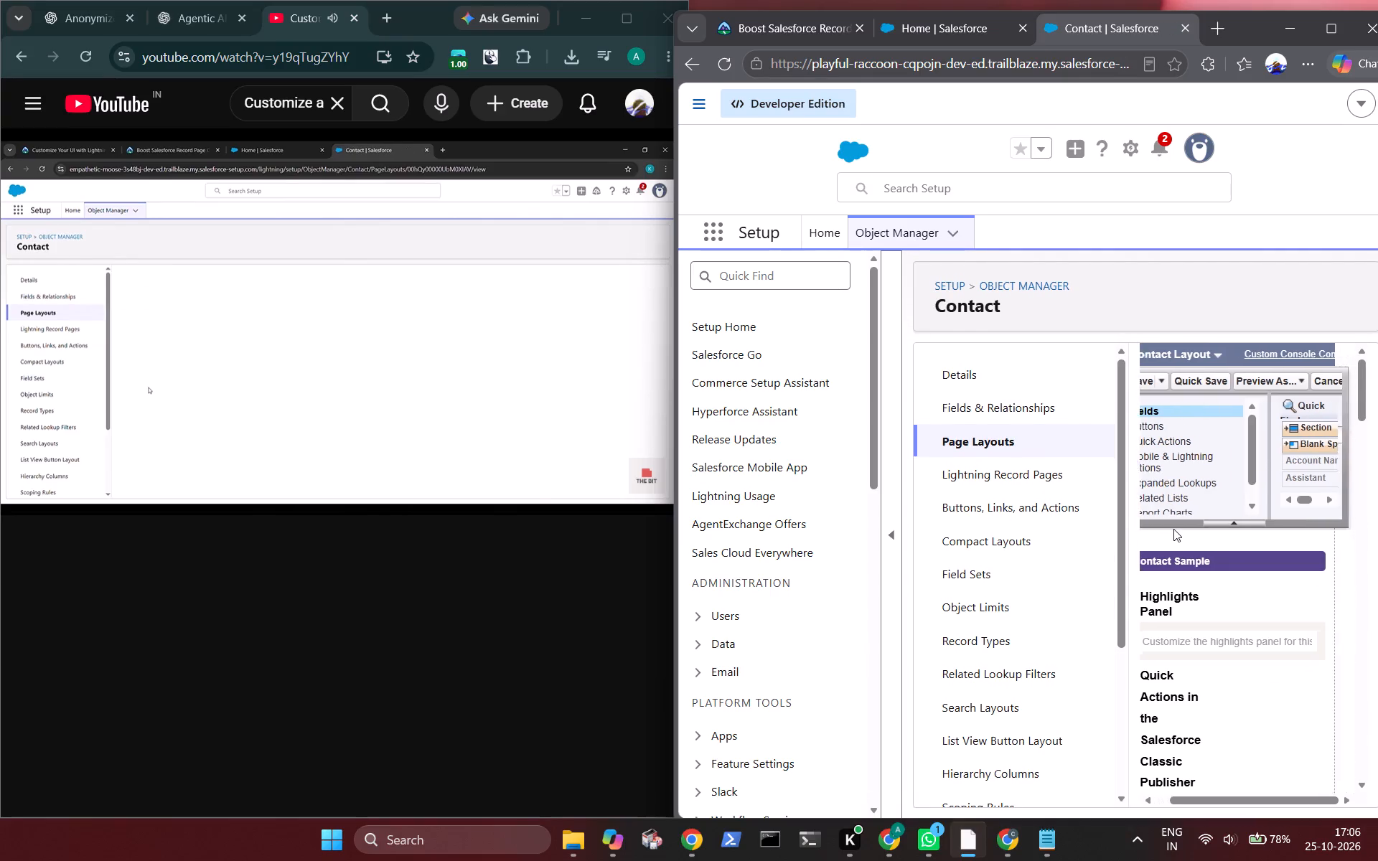
scroll(1173, 529, left, 1)
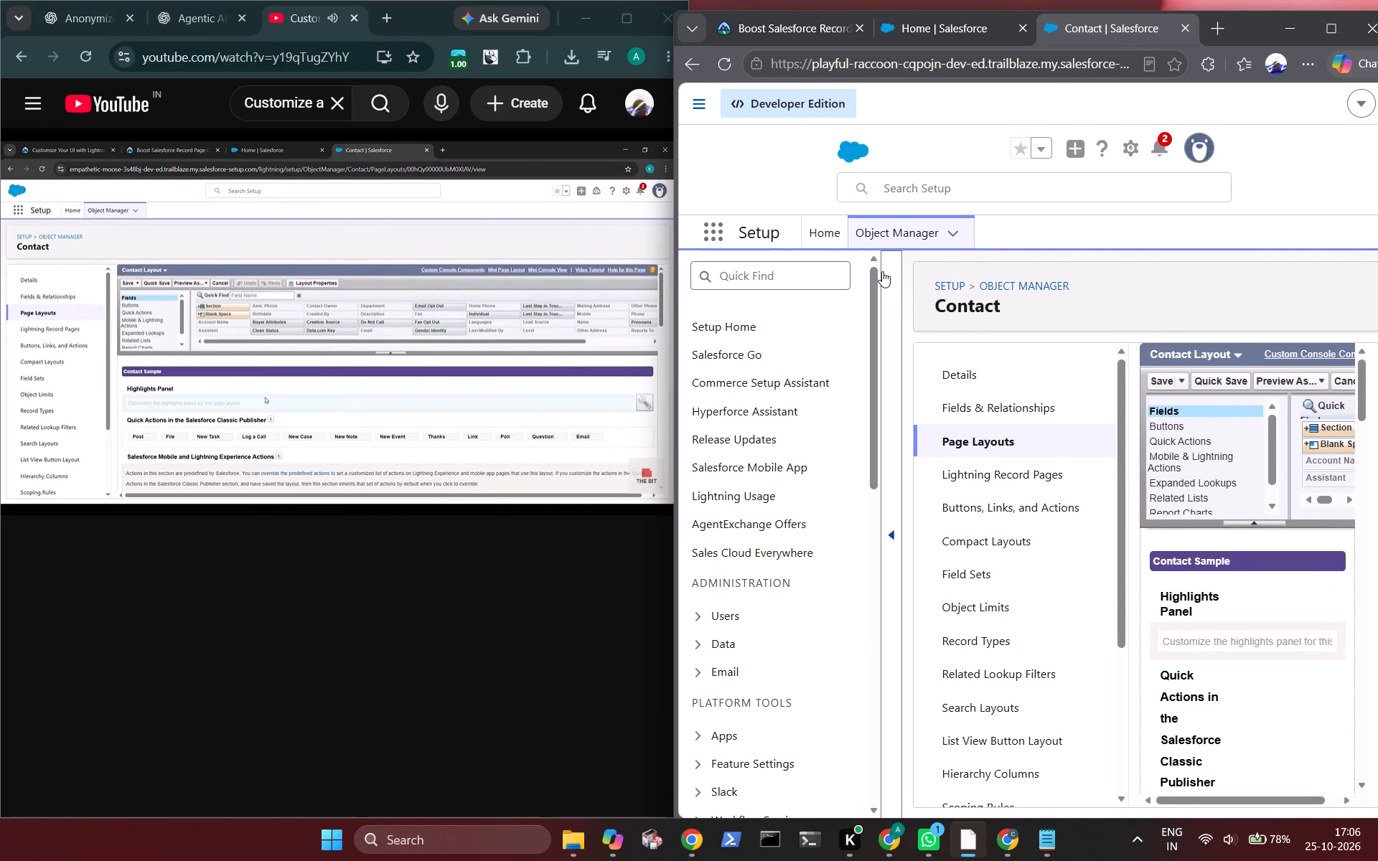
scroll(1261, 633, down, 1)
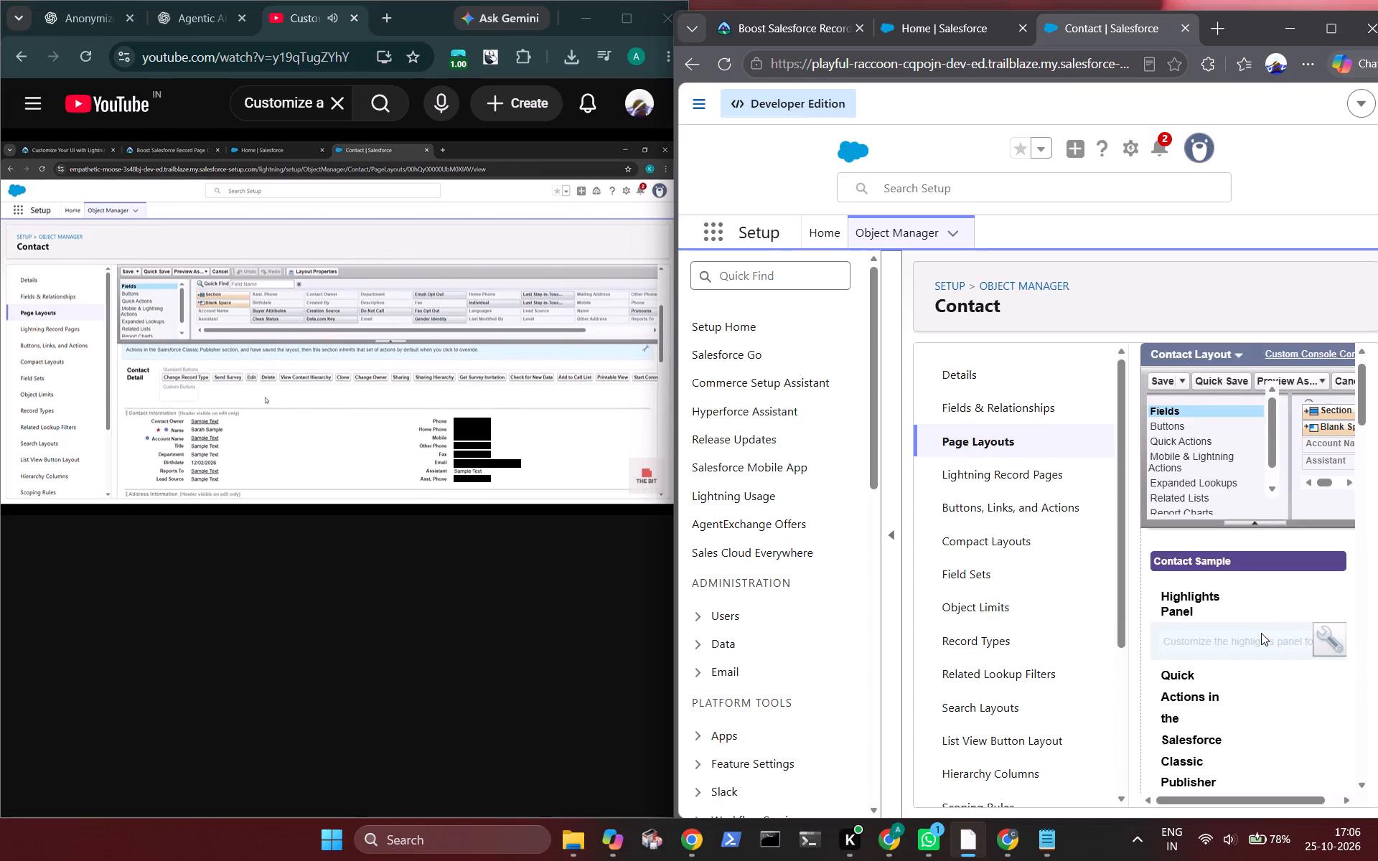
scroll(1261, 633, down, 4)
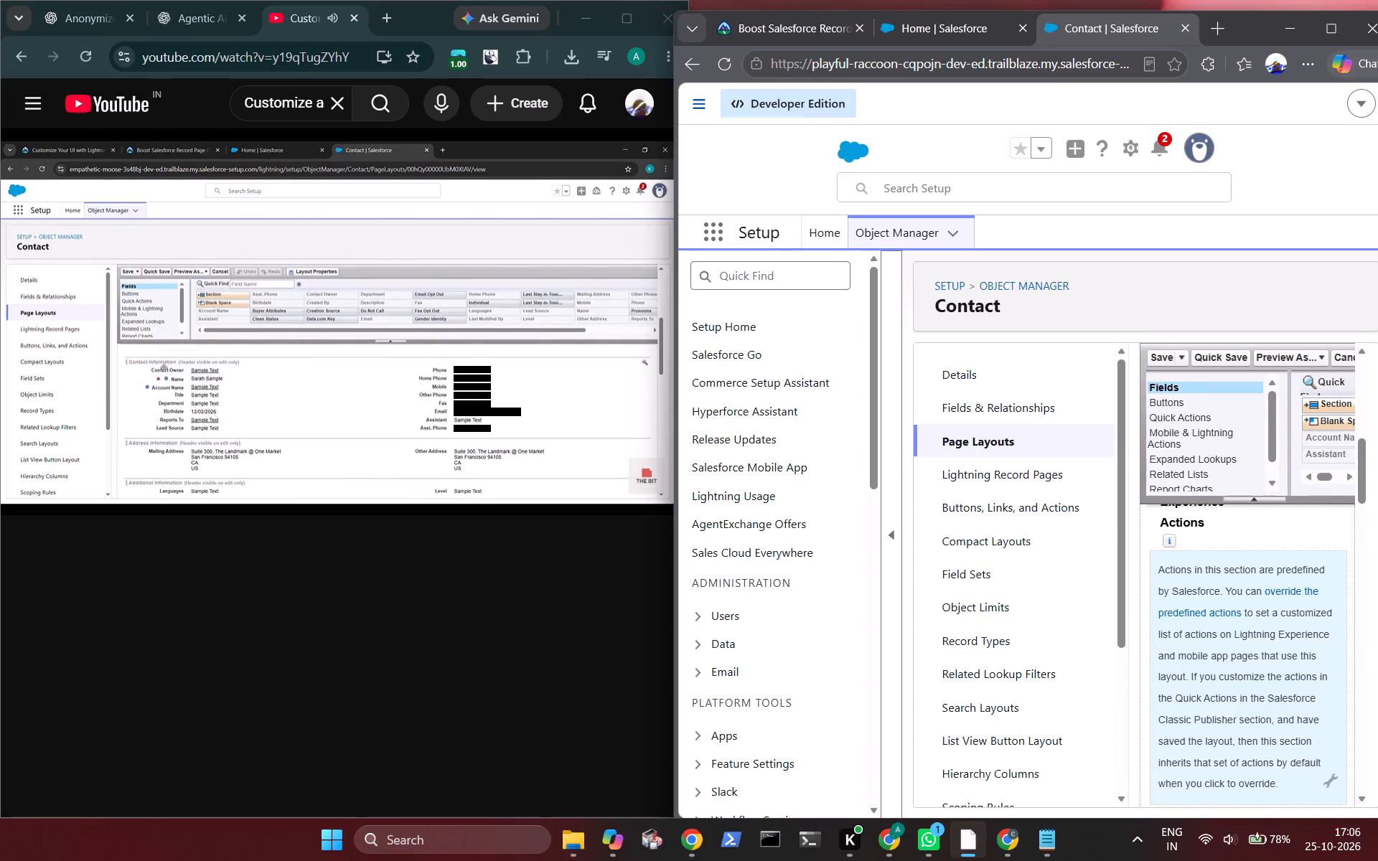
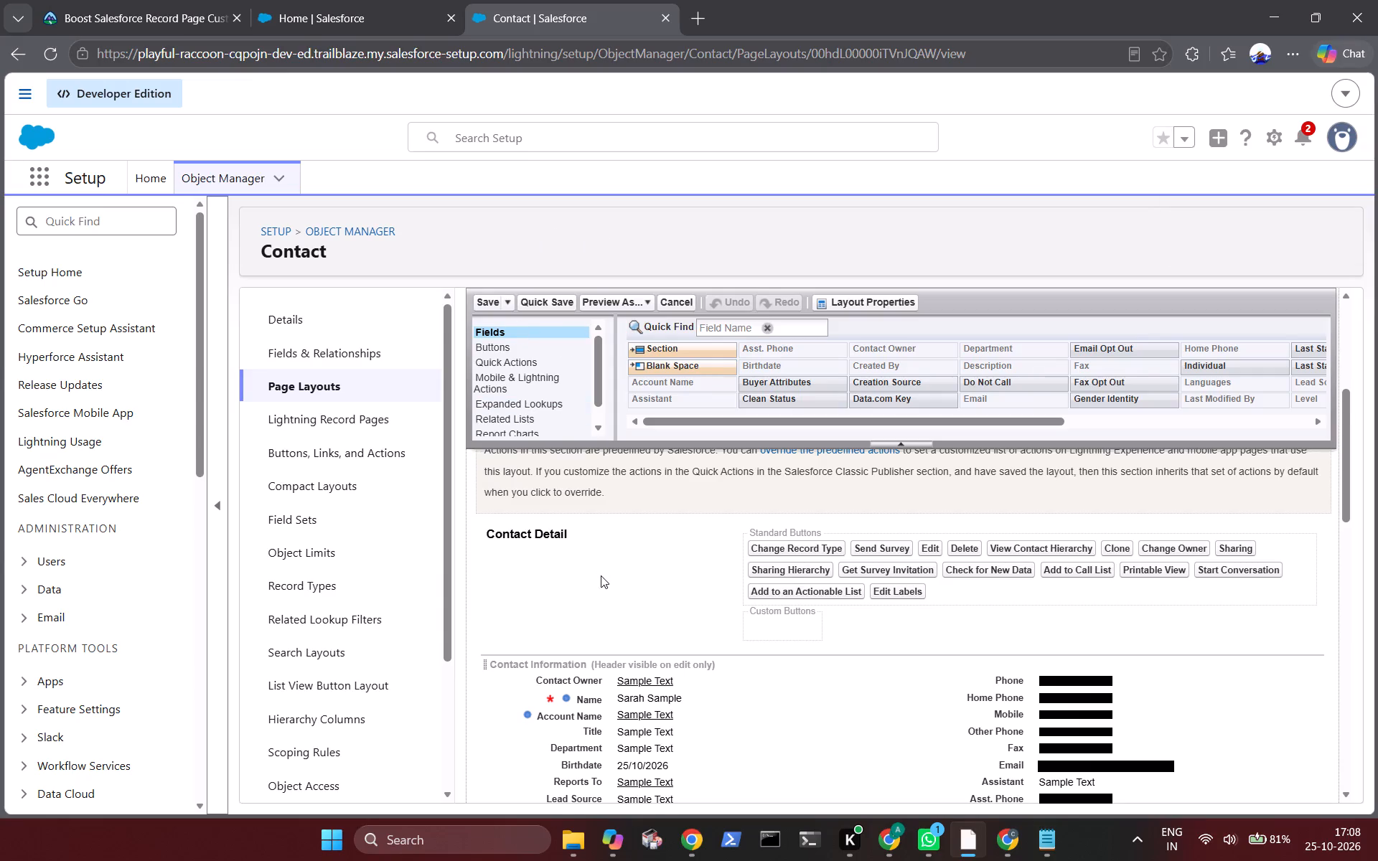
scroll(601, 575, down, 2)
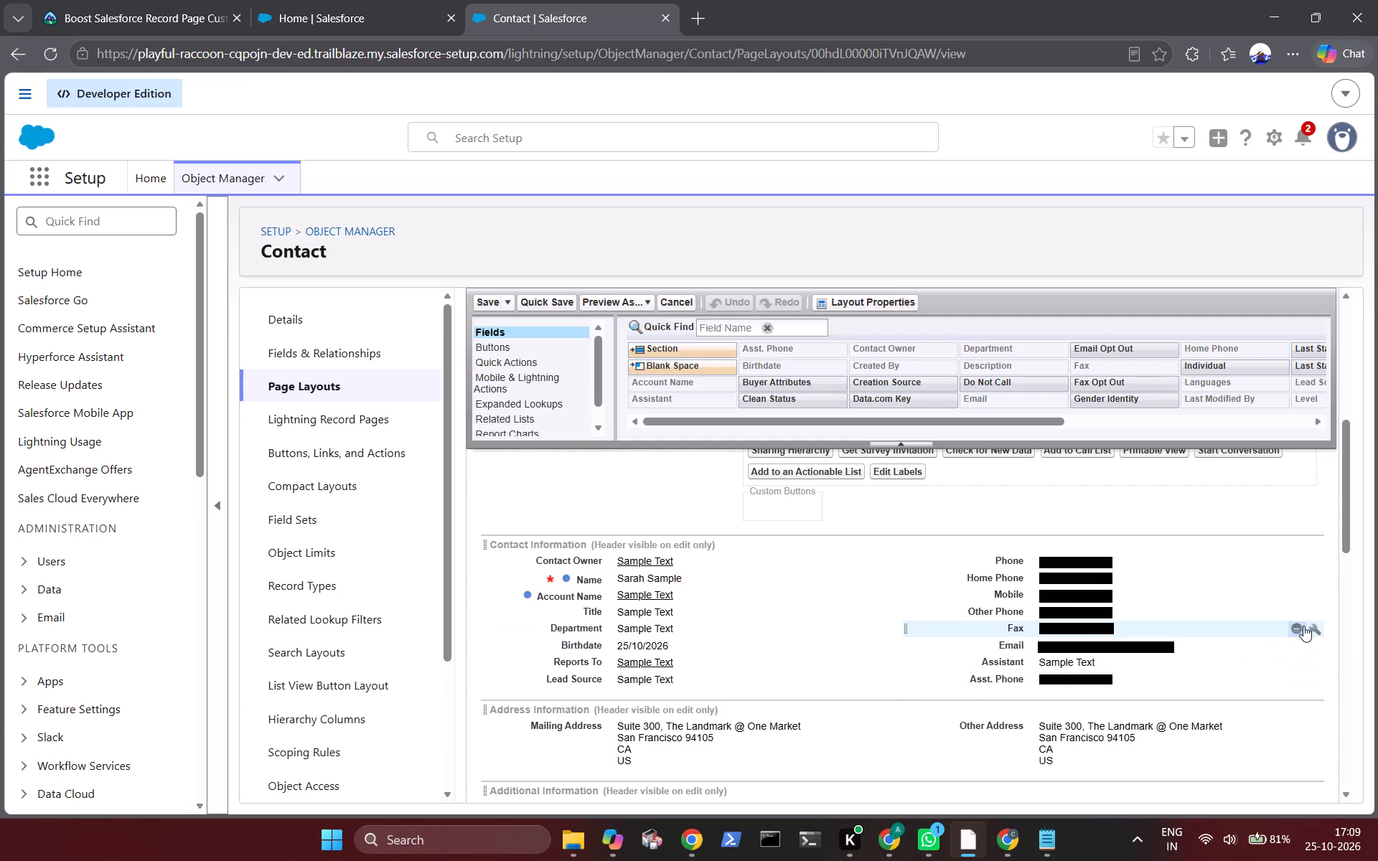
click(1298, 624)
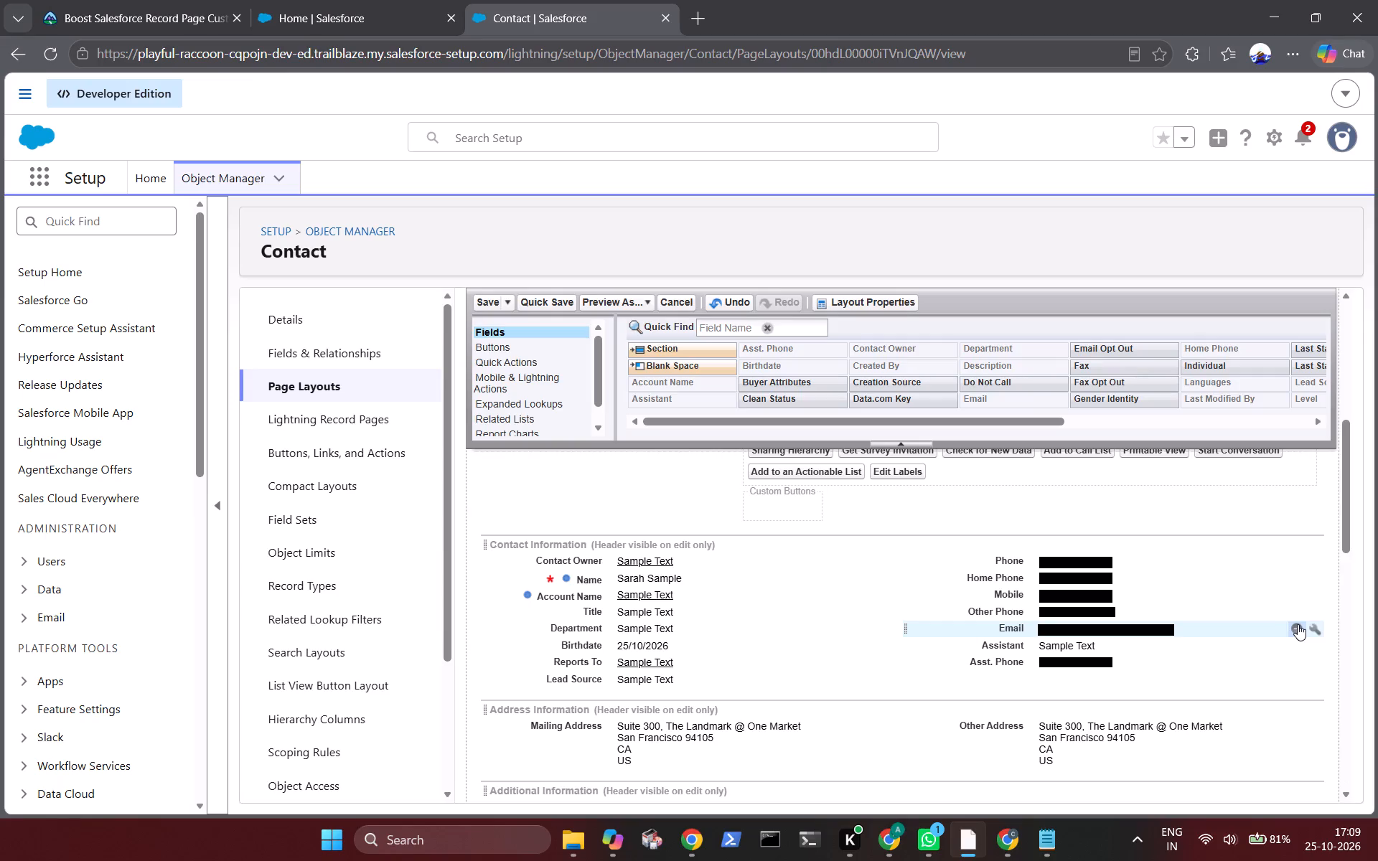
click(1297, 607)
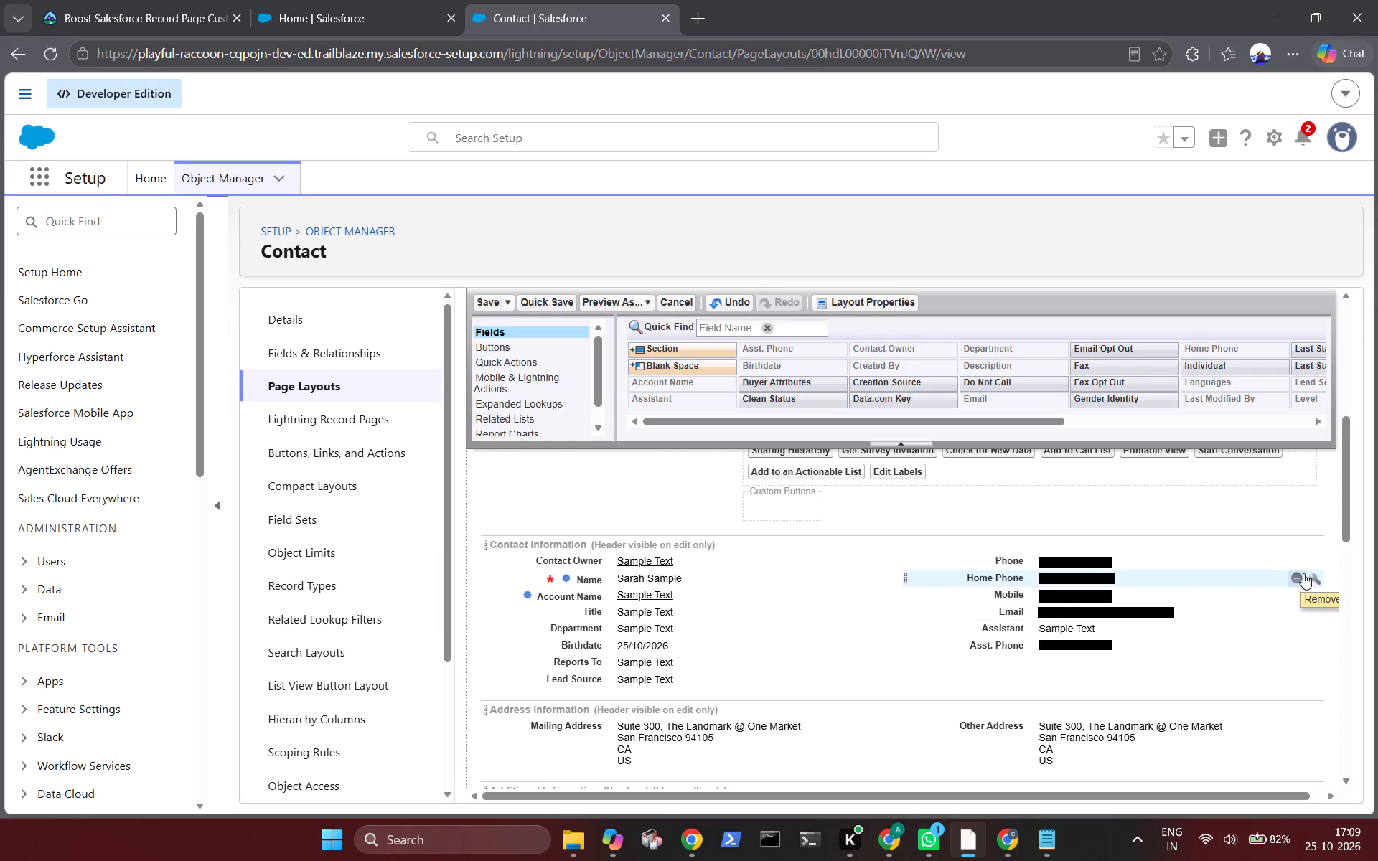
click(1300, 573)
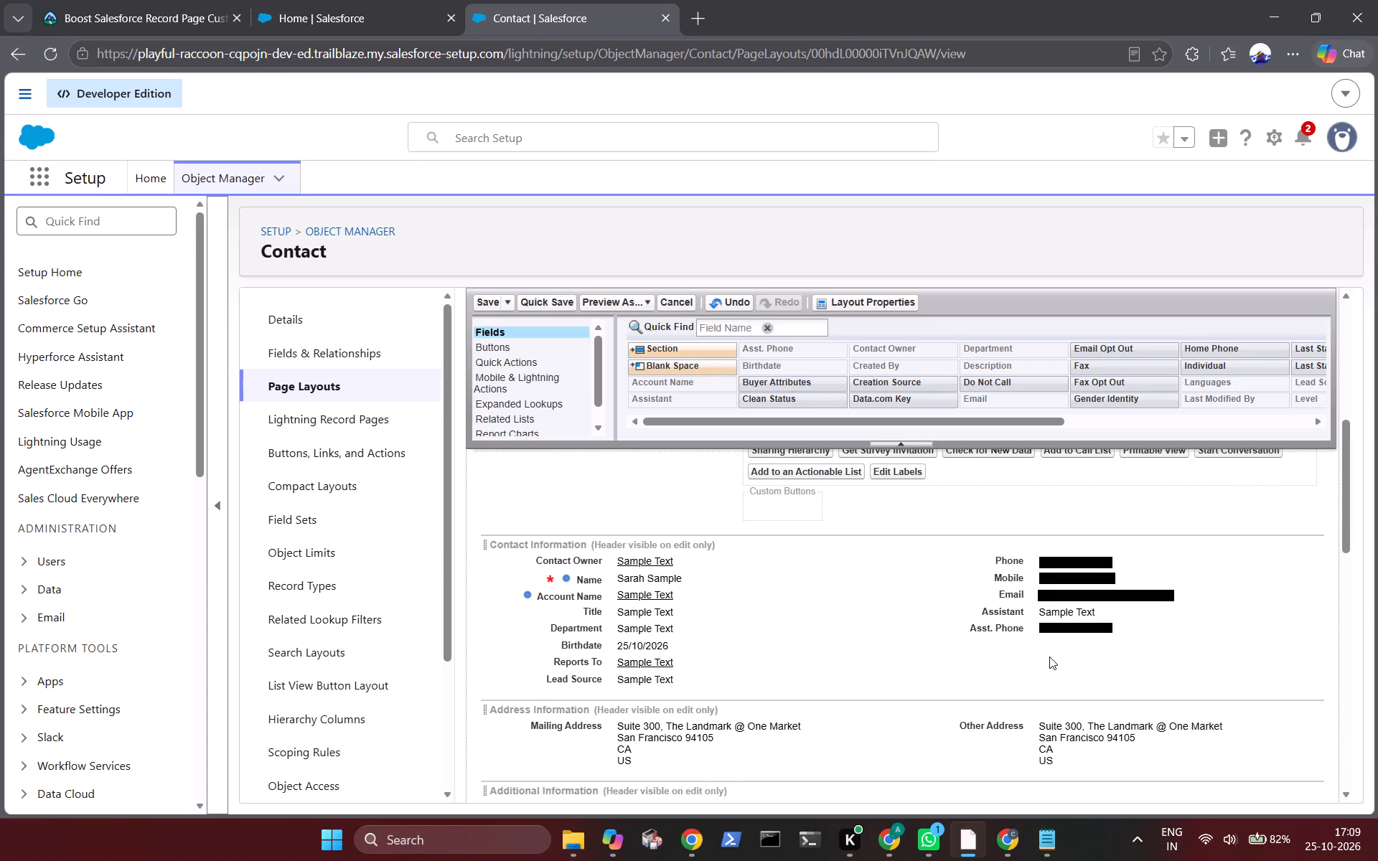
Look through the Contact Layout's lower sections, checking Mobile Cards and every related list from Opportunities to HTML Email Status.
scroll(1049, 657, down, 4)
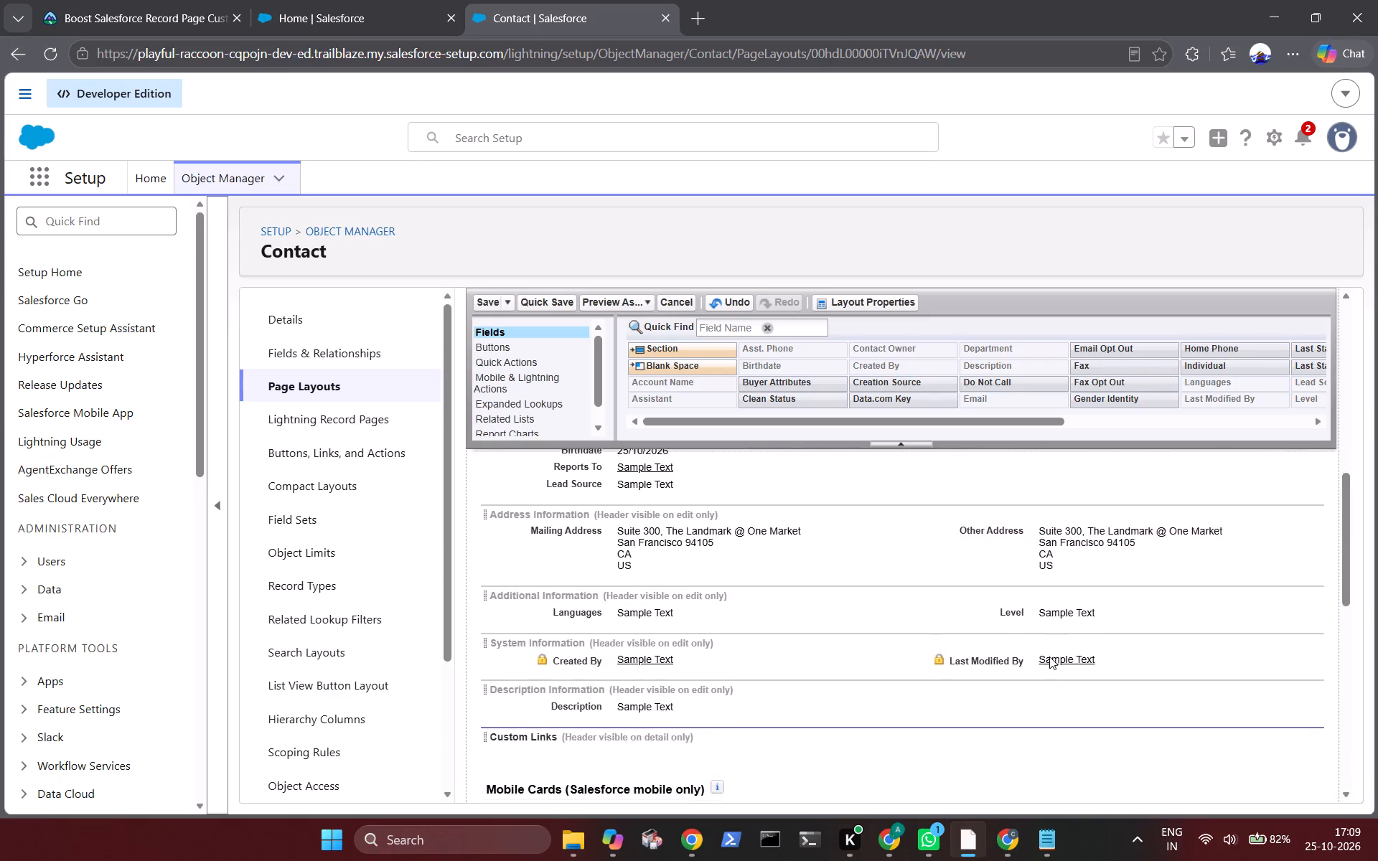
scroll(1049, 657, down, 4)
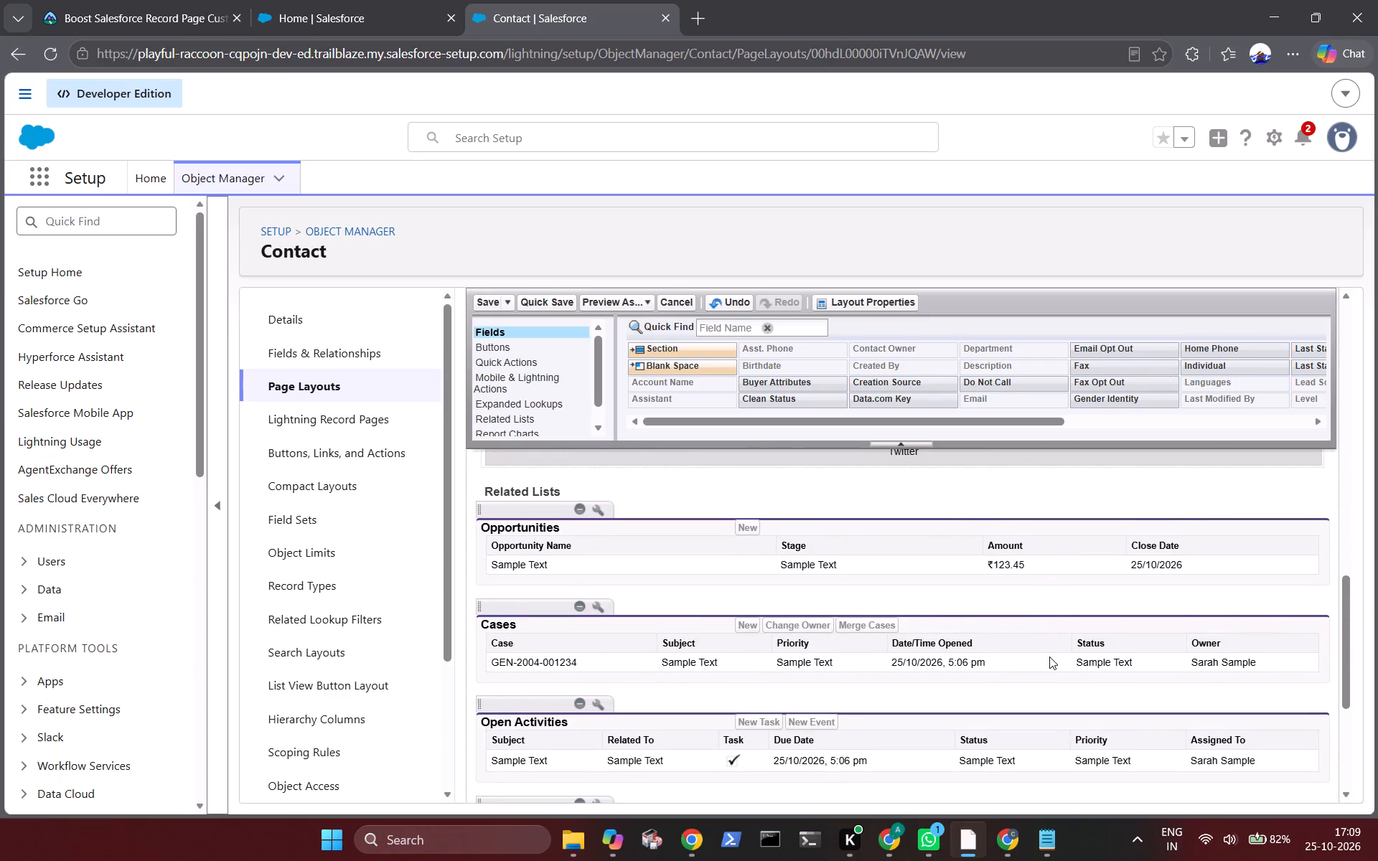
scroll(1049, 657, down, 5)
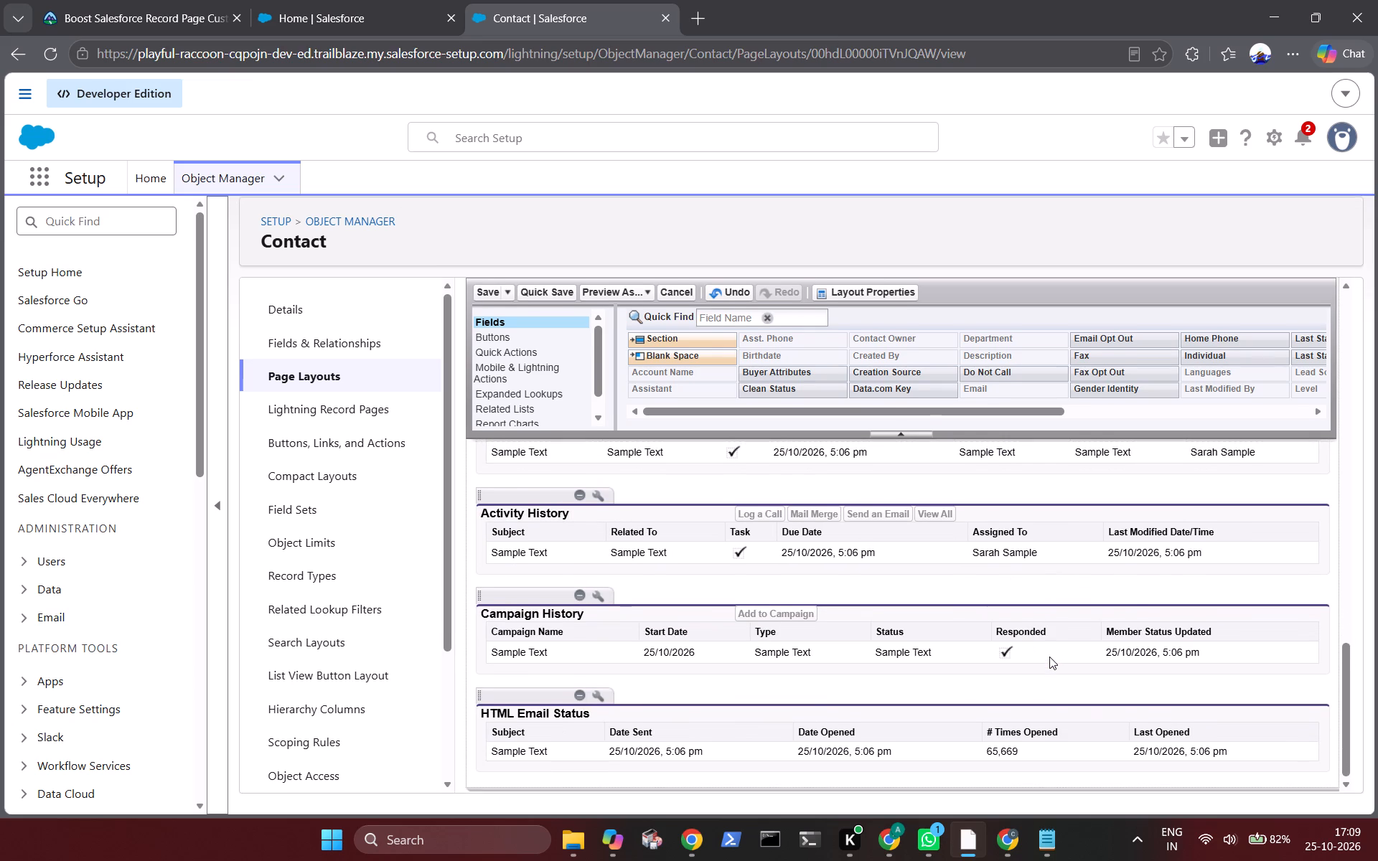
scroll(1049, 657, down, 1)
scroll(1049, 657, up, 3)
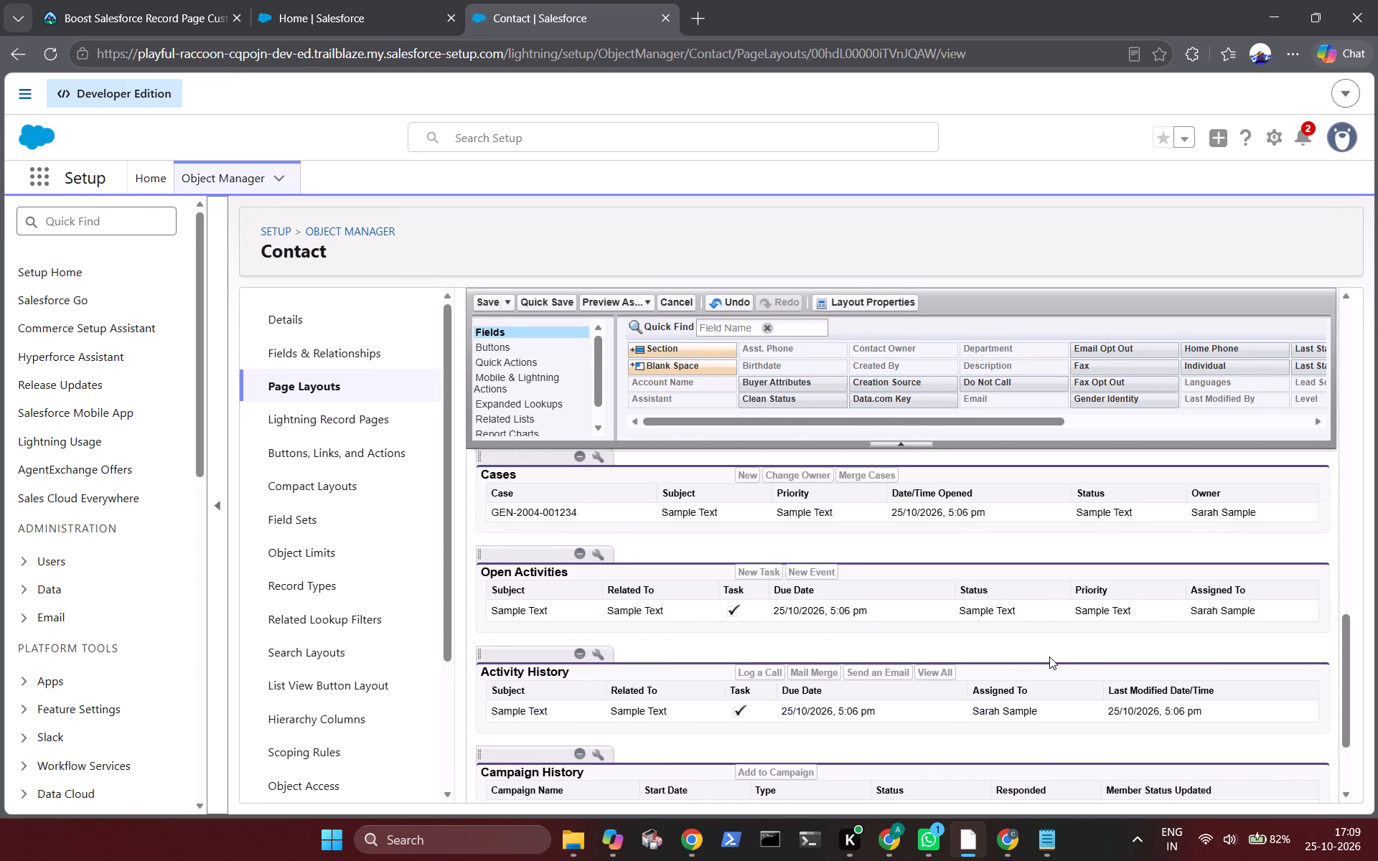
scroll(1049, 657, up, 3)
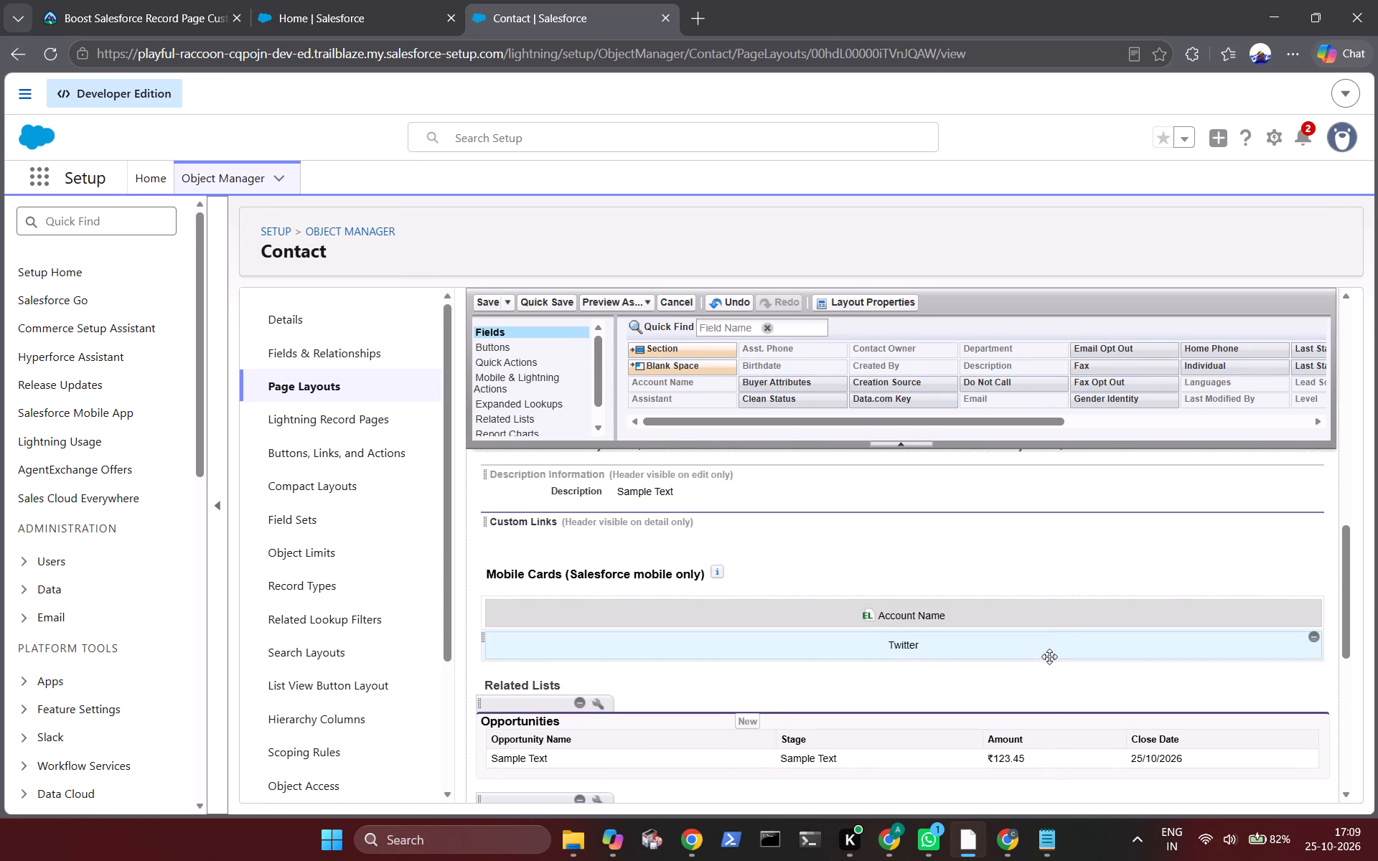
scroll(1049, 657, up, 2)
scroll(1049, 657, down, 6)
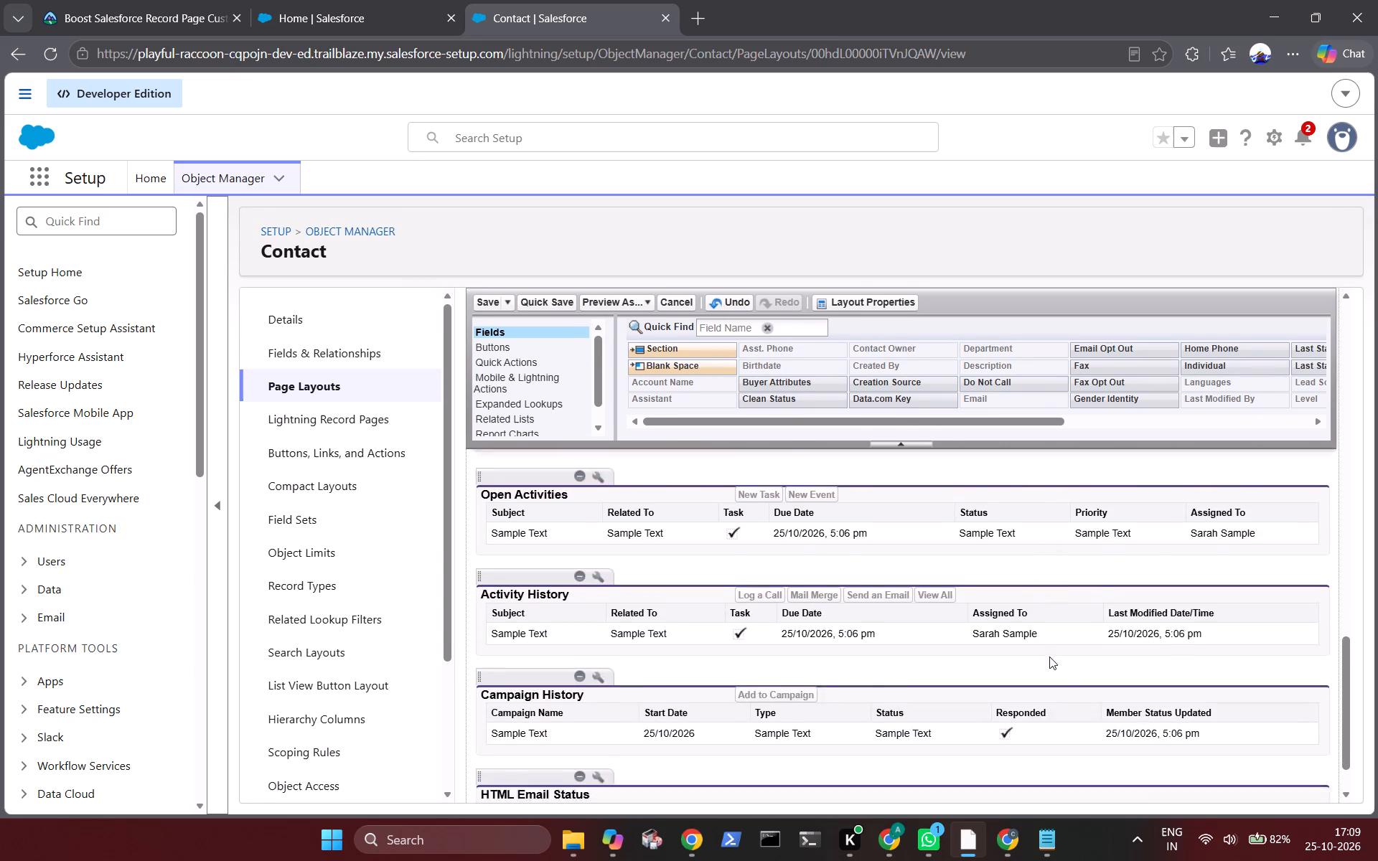
scroll(1049, 657, down, 1)
scroll(1049, 657, up, 4)
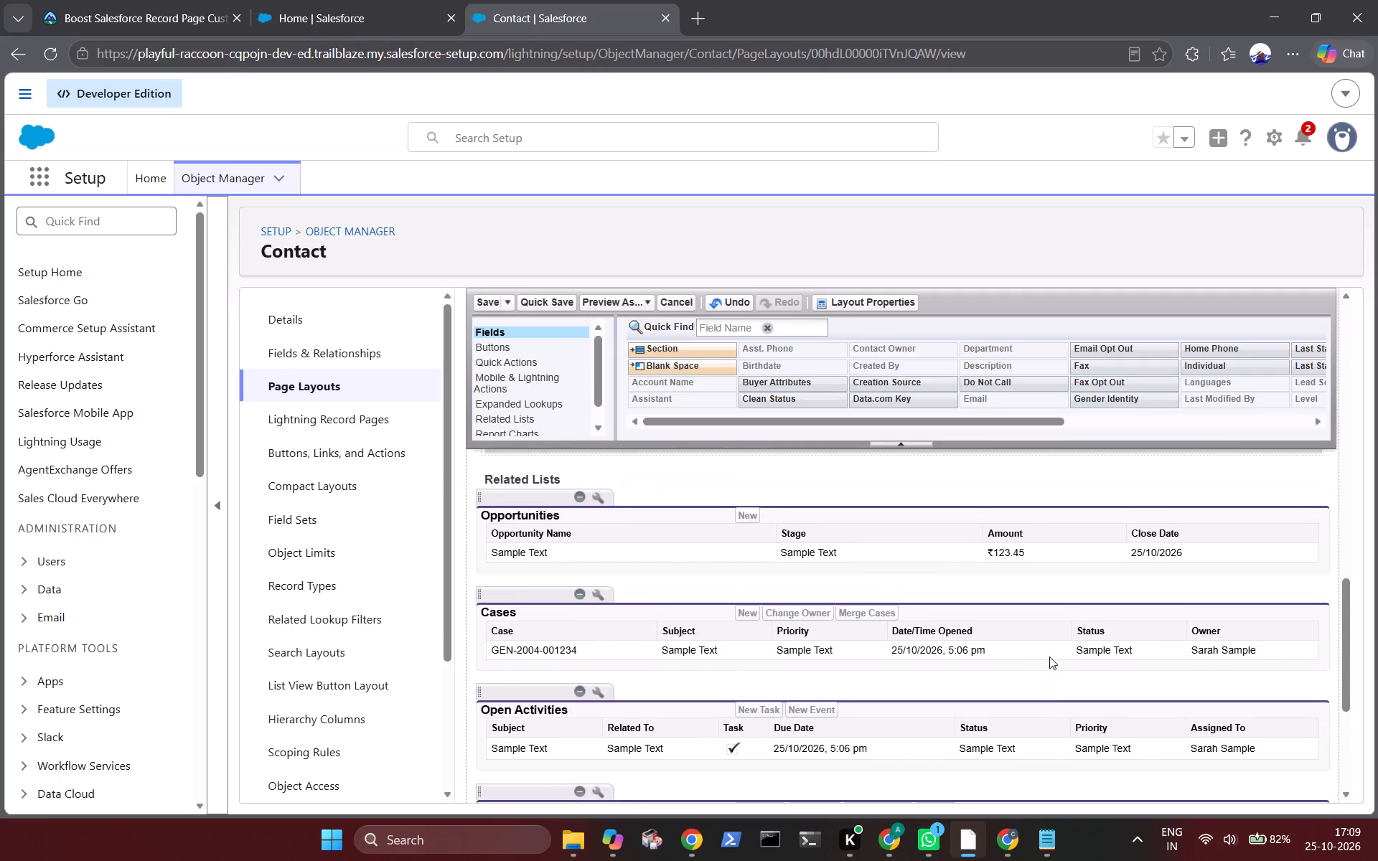
scroll(1049, 657, up, 2)
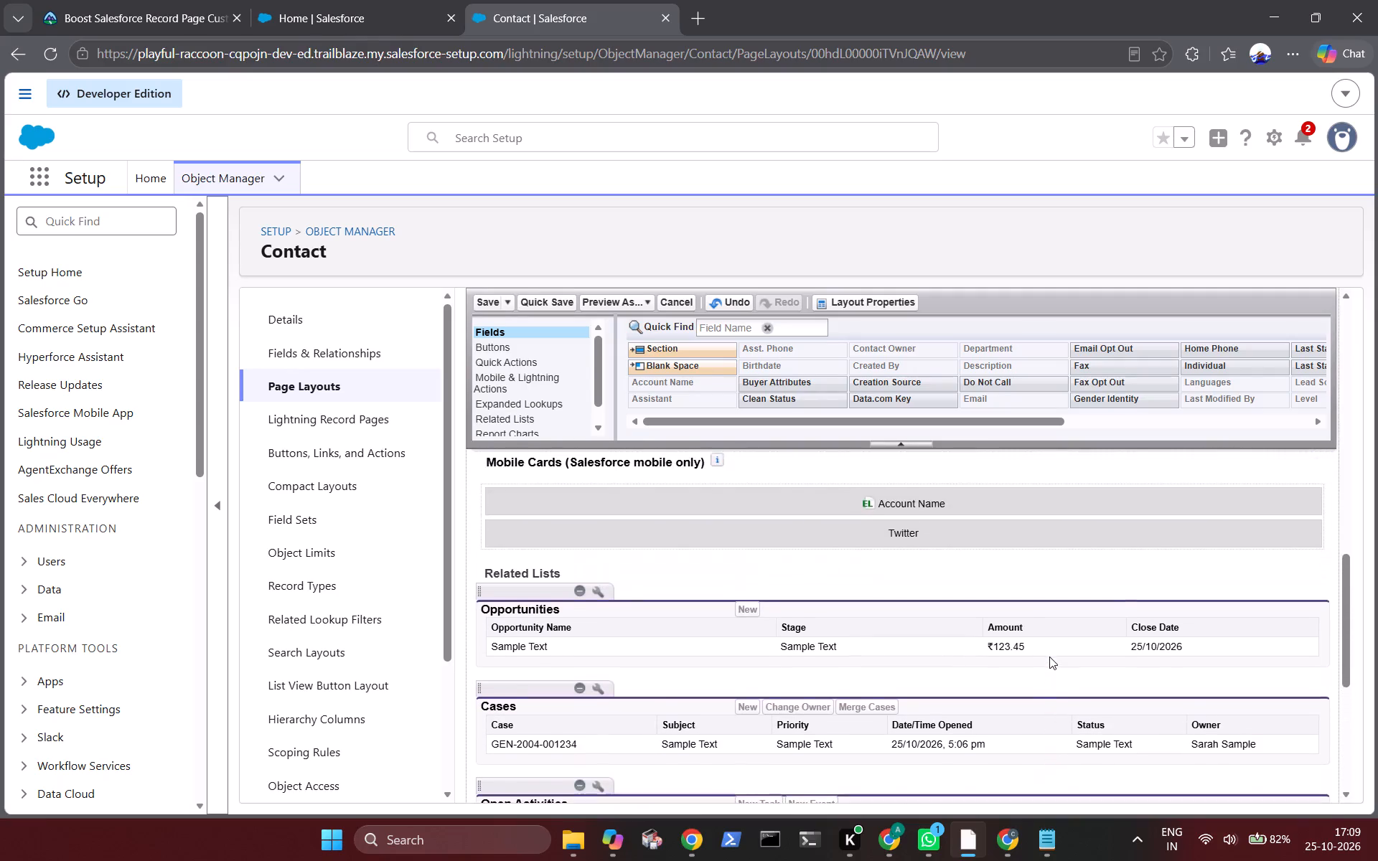
scroll(1049, 657, up, 1)
scroll(1049, 657, down, 2)
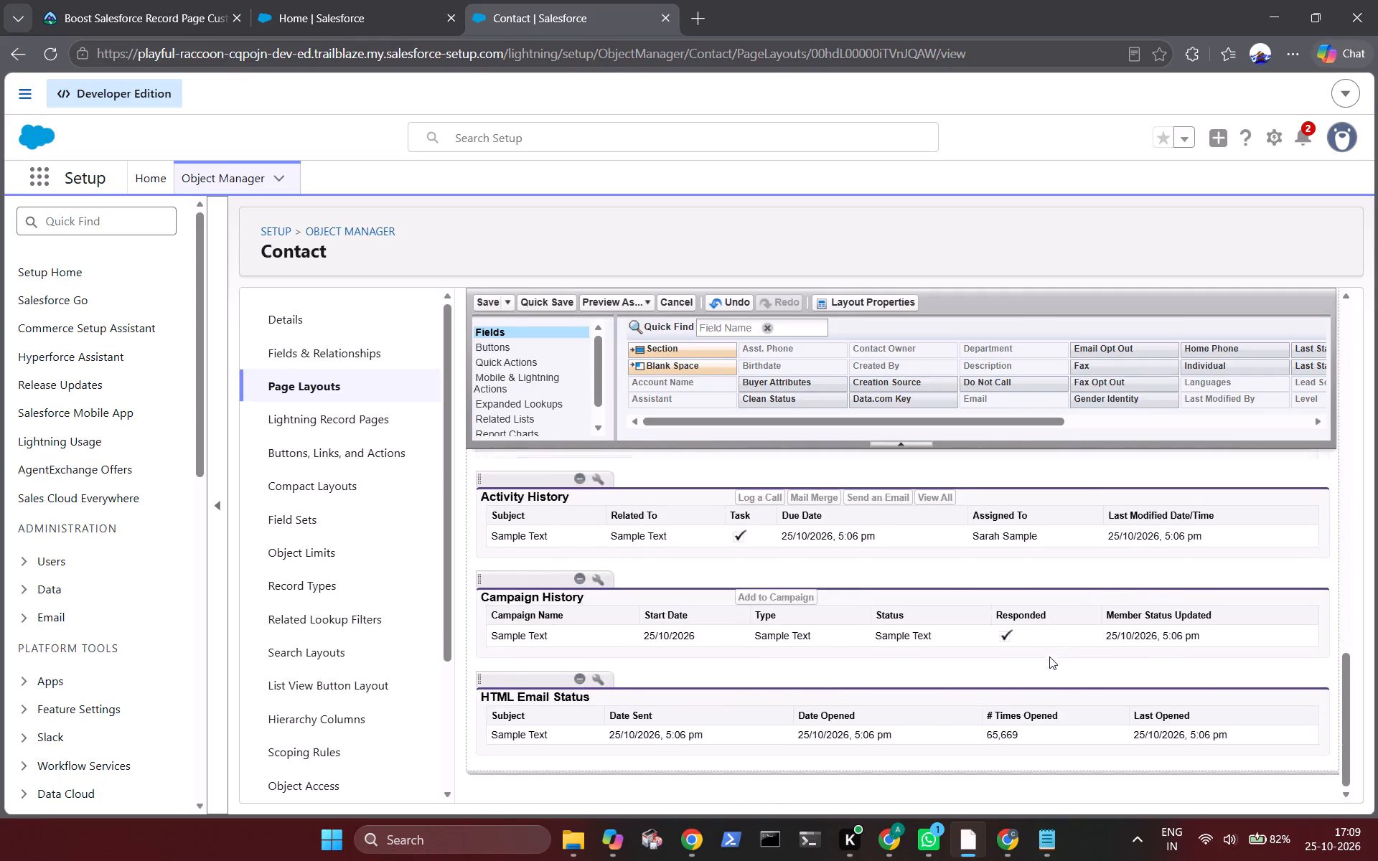
scroll(1049, 657, down, 1)
scroll(1049, 657, up, 7)
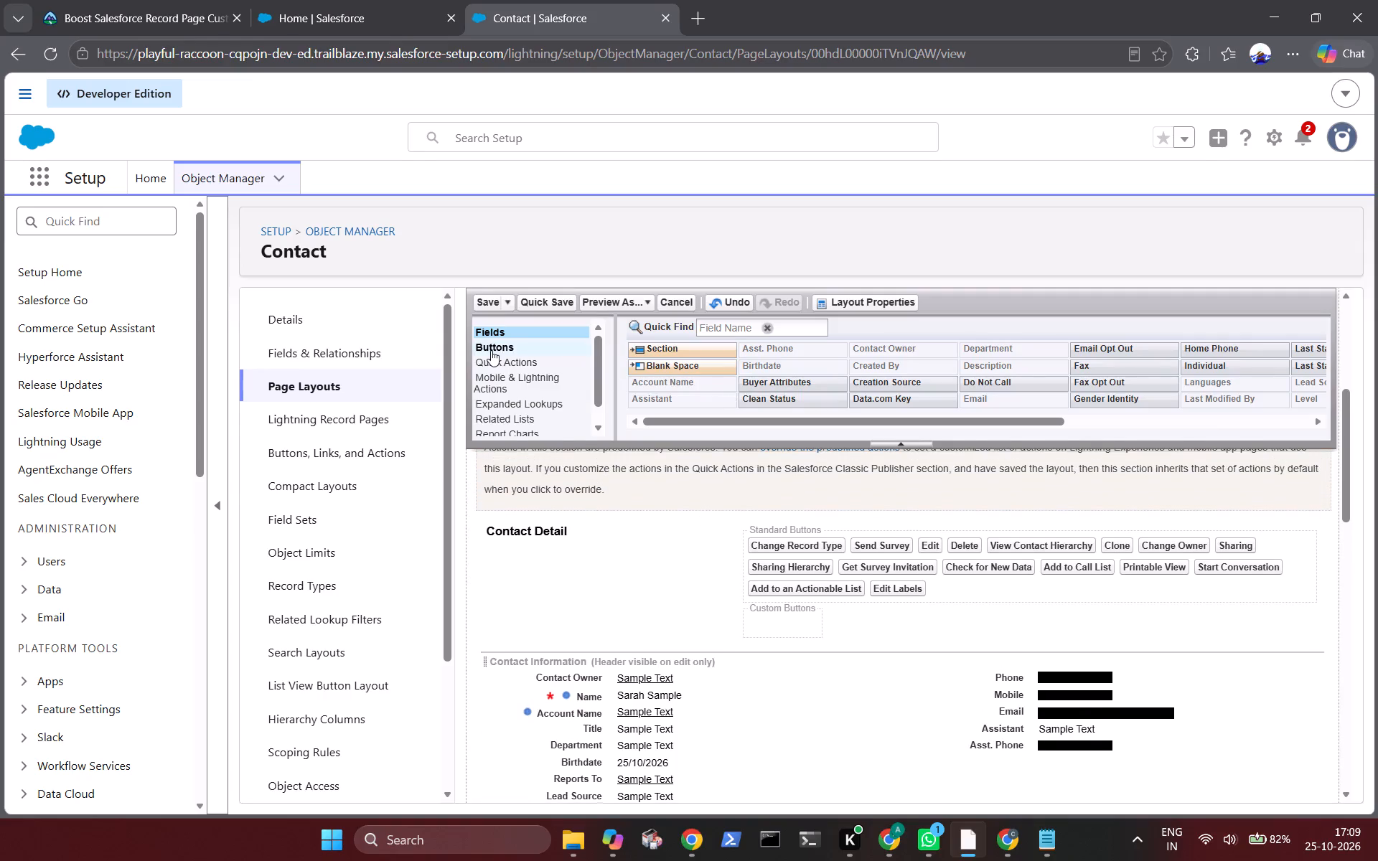
Add the Files related list to the Contact Layout between Campaign History and HTML Email Status.
scroll(491, 350, down, 1)
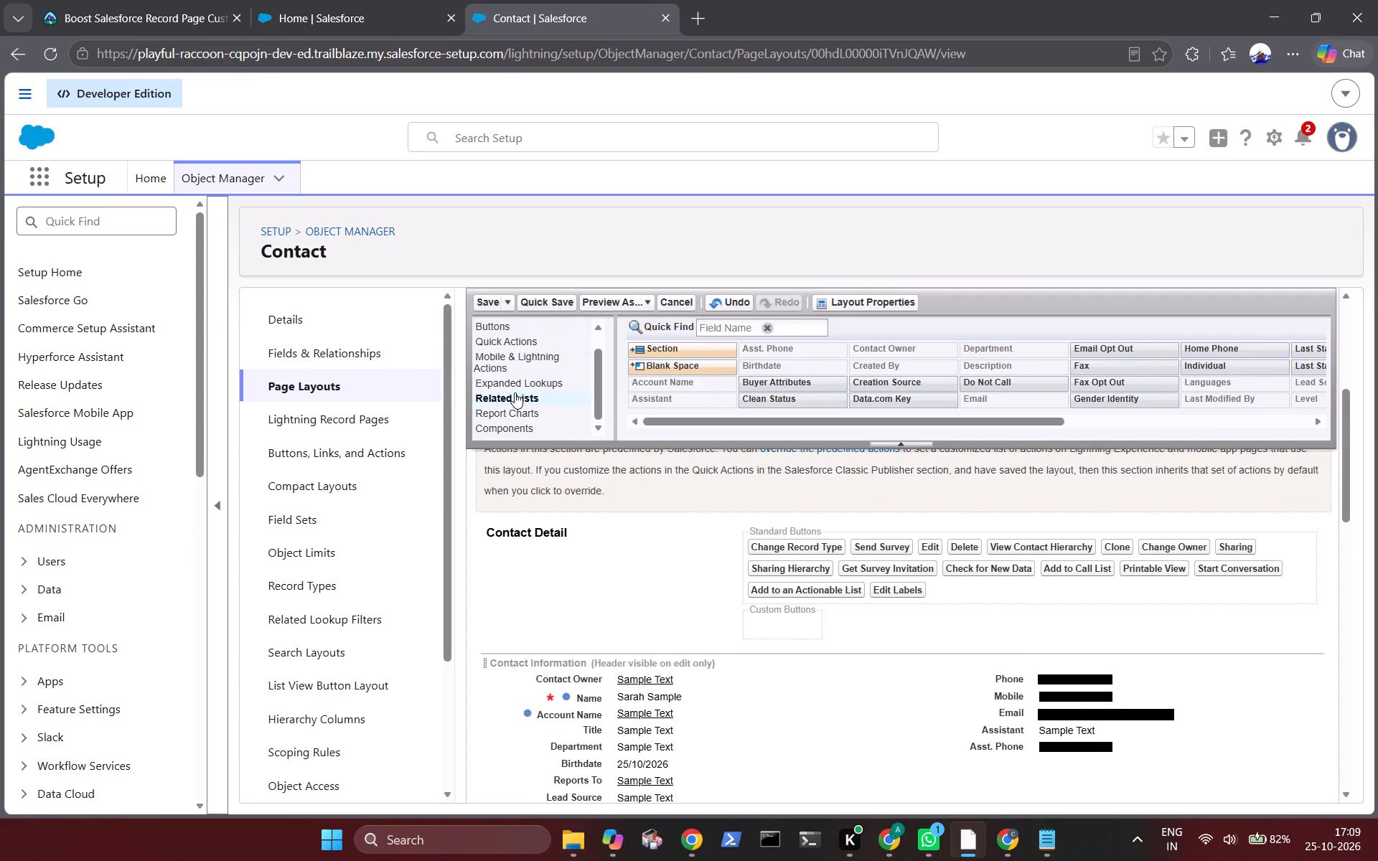
click(515, 392)
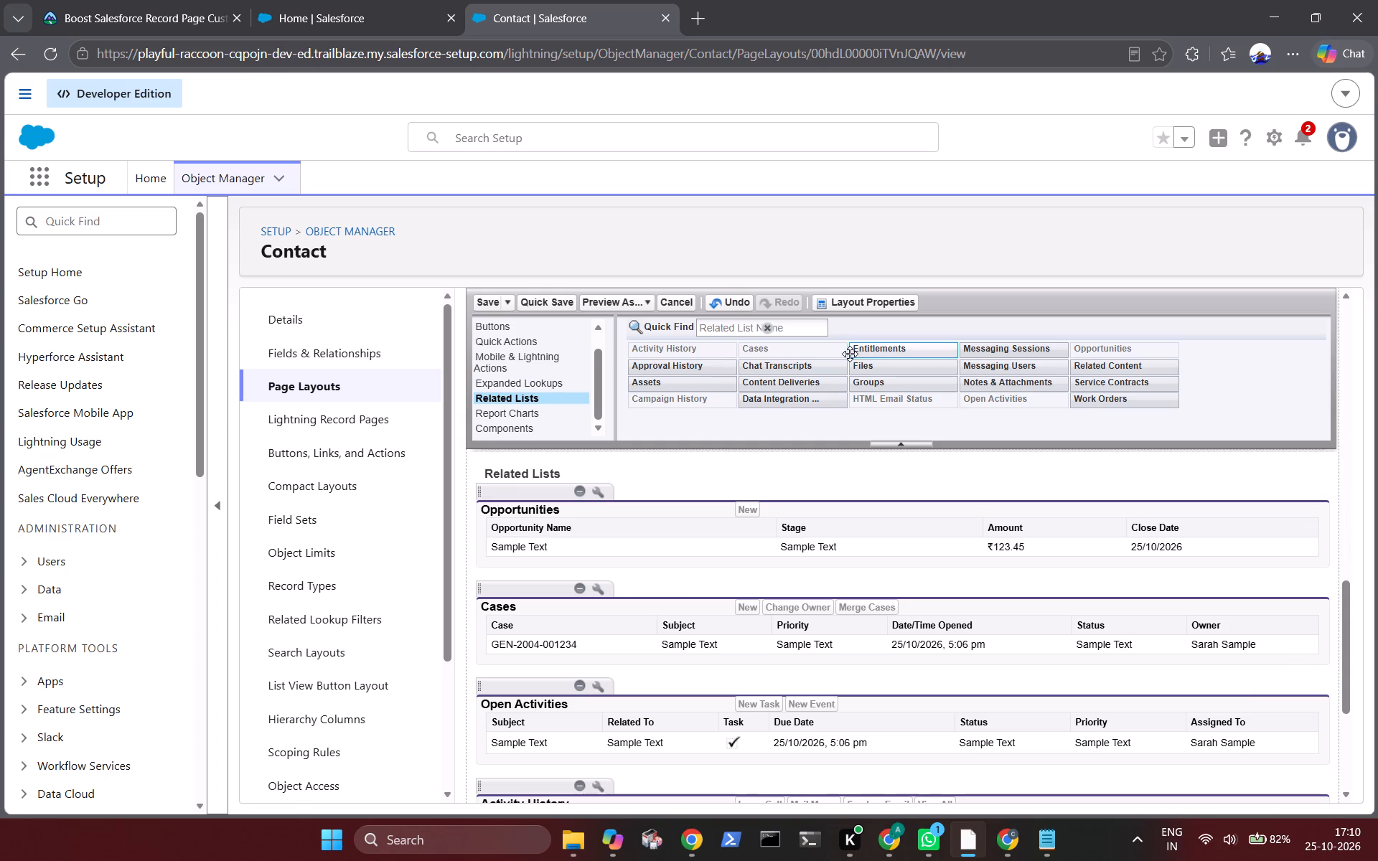
double_click(872, 371)
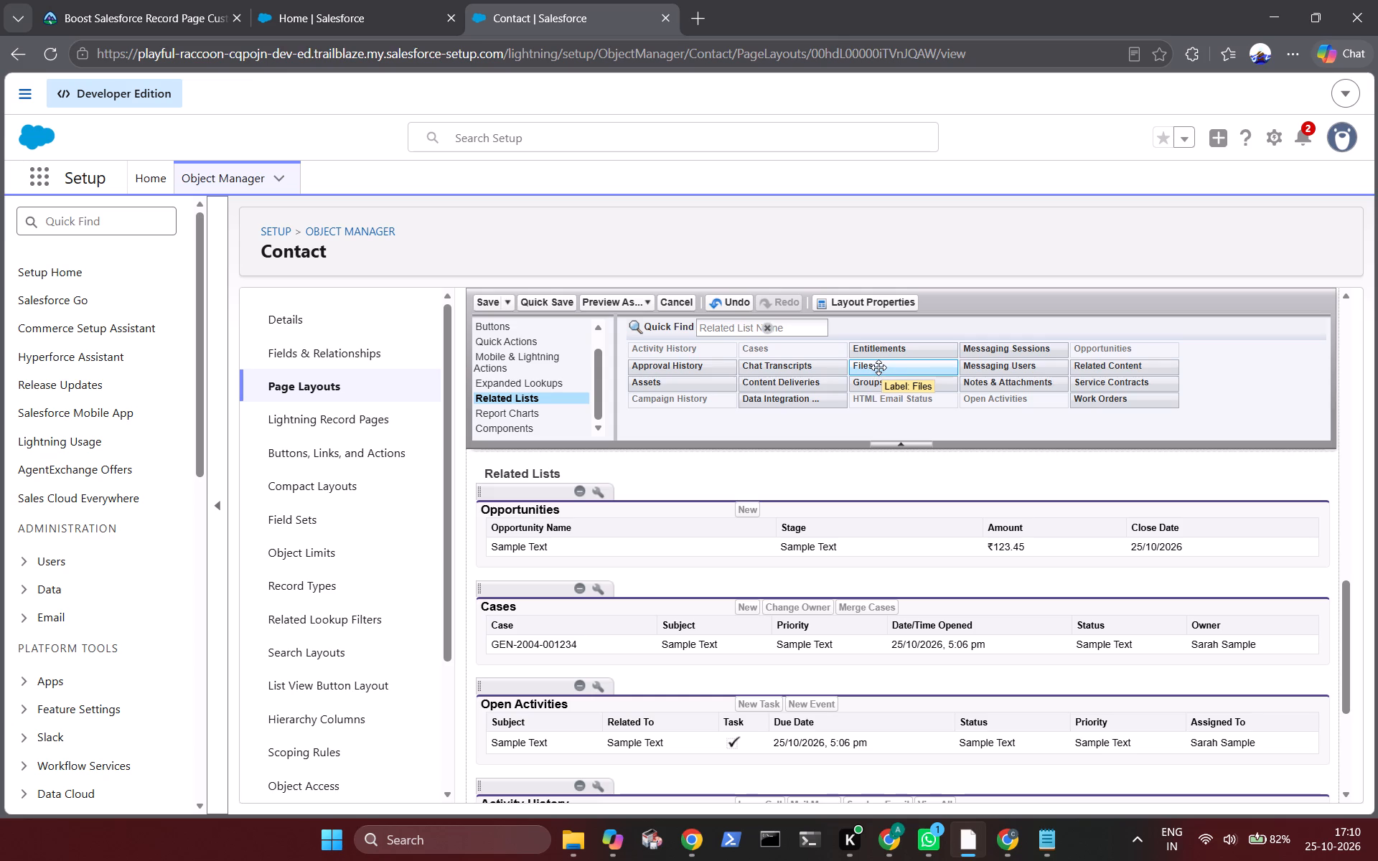
scroll(655, 576, down, 2)
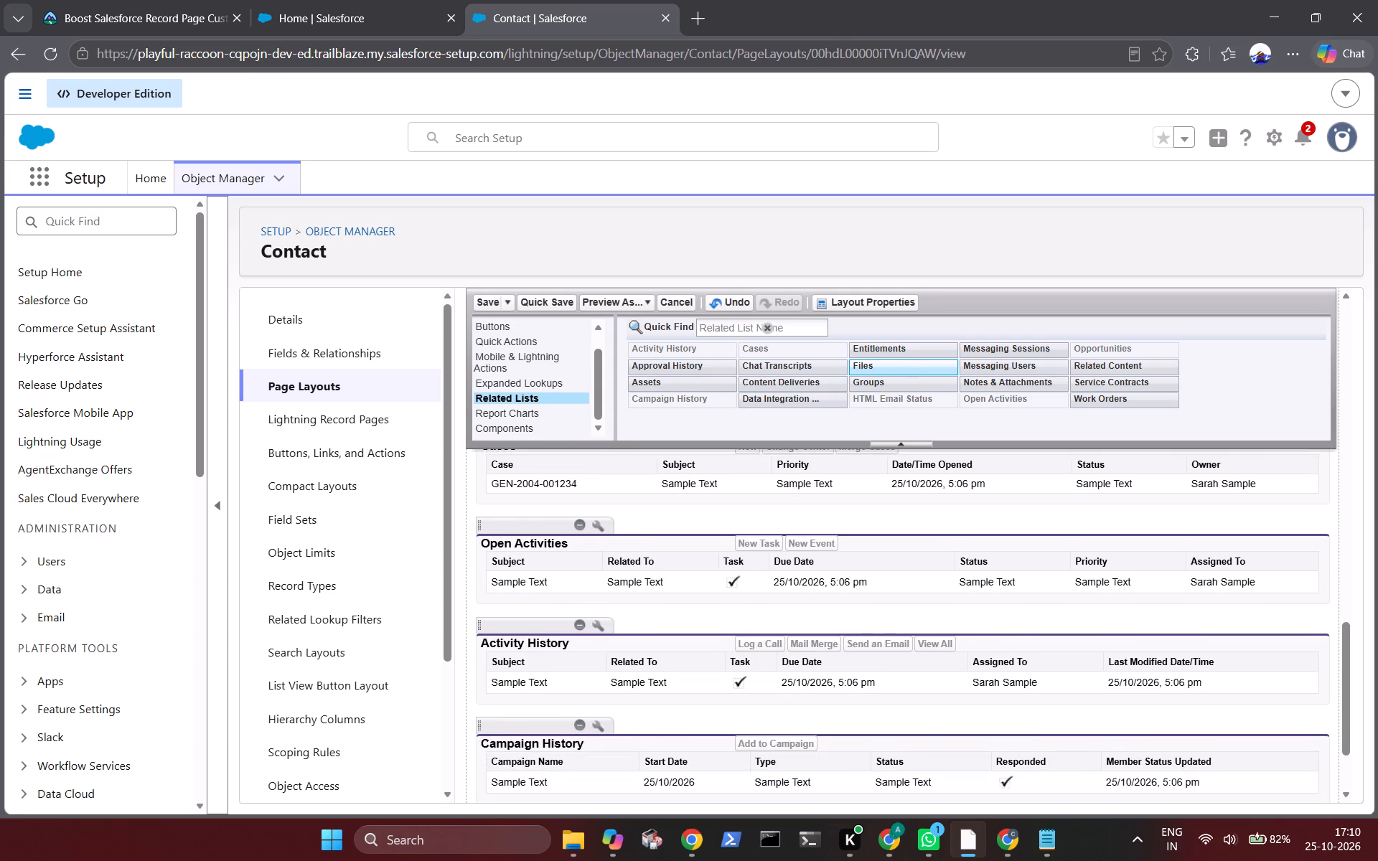
scroll(655, 576, down, 1)
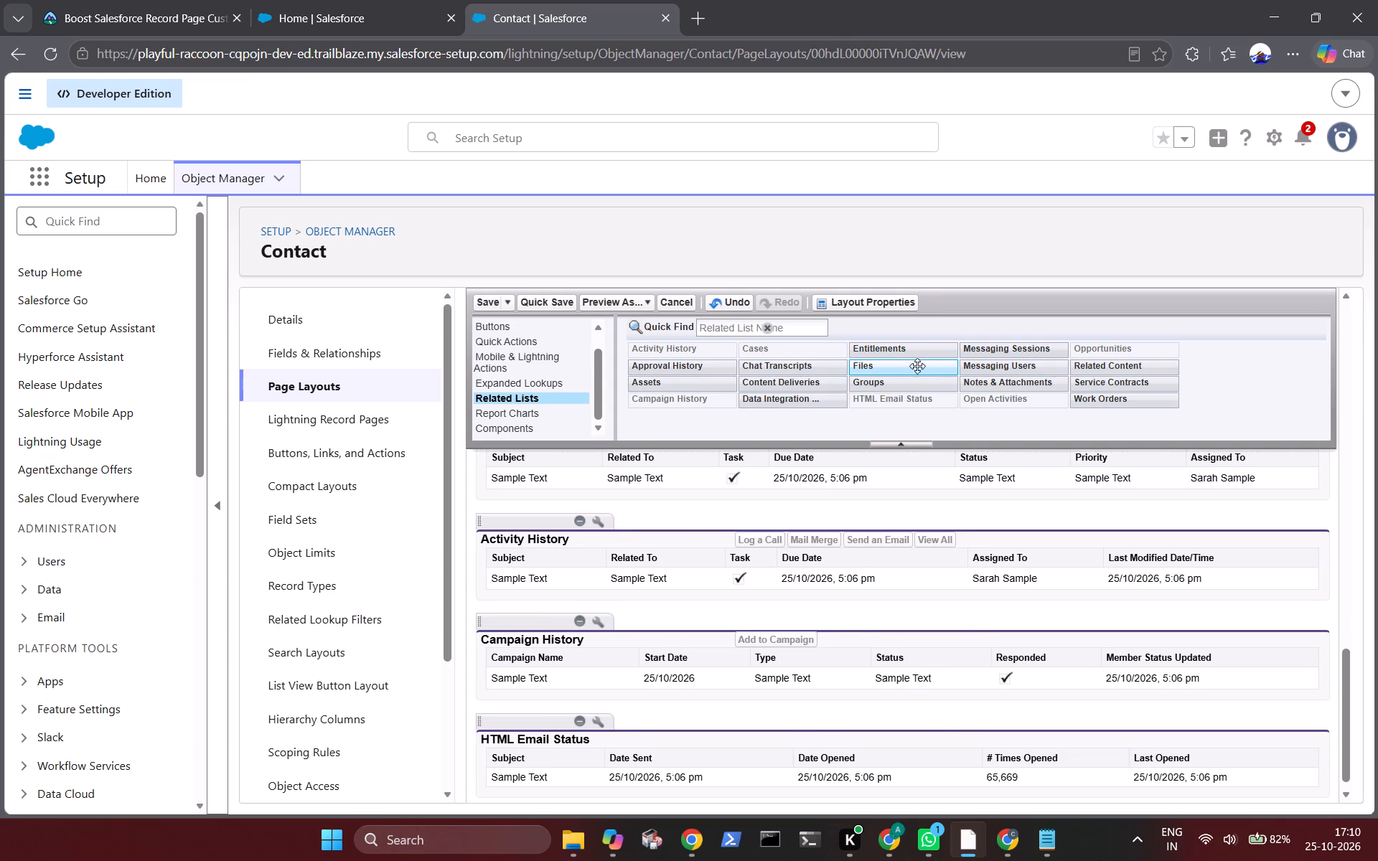
drag(917, 368, 529, 692)
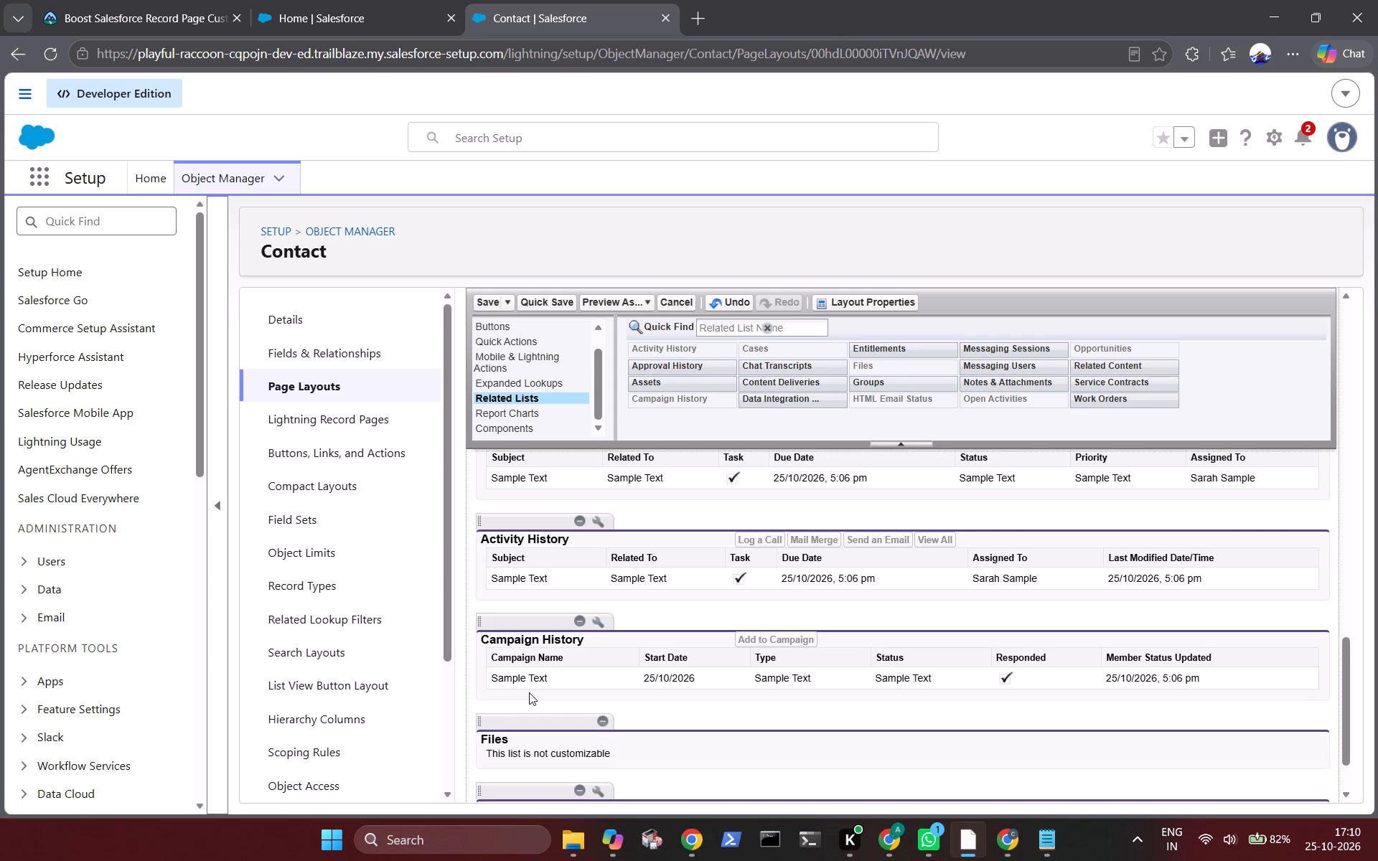
Save the Contact Layout without overwriting users' personal related list customizations.
click(487, 302)
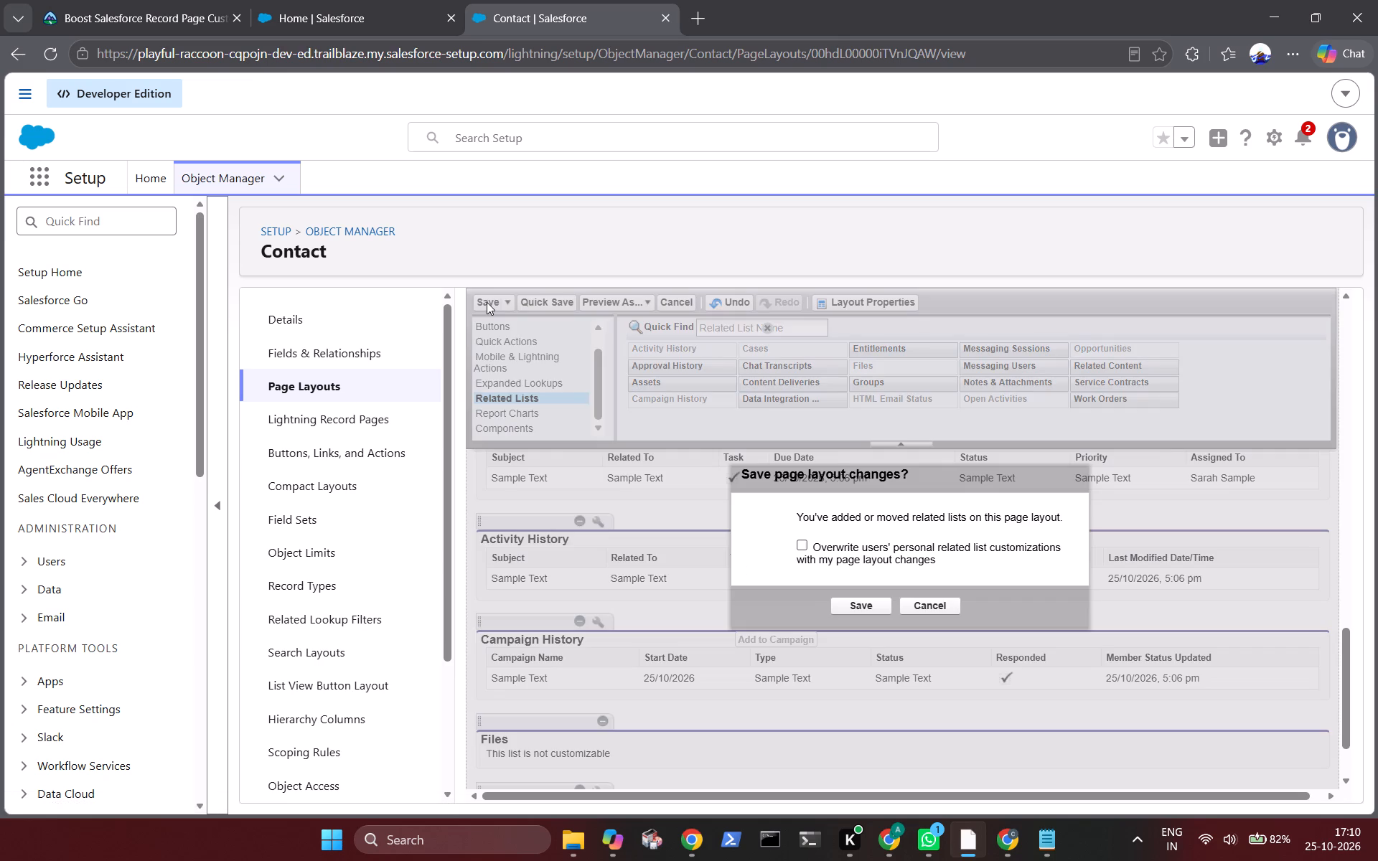
click(856, 605)
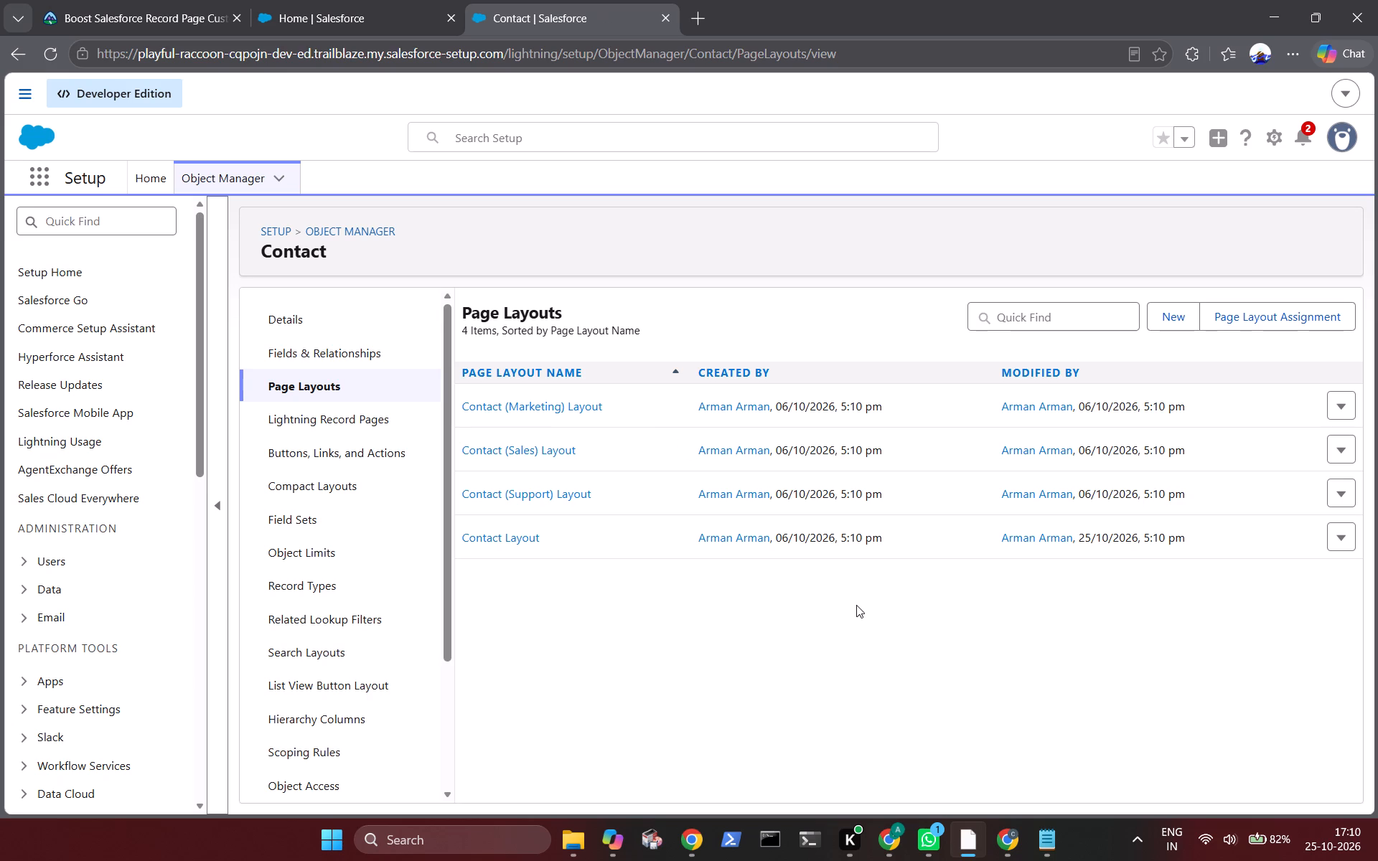
Reload the Setup page, find Contacts by searching the App Launcher for "contact", and show the contacts in the standard list view.
click(54, 44)
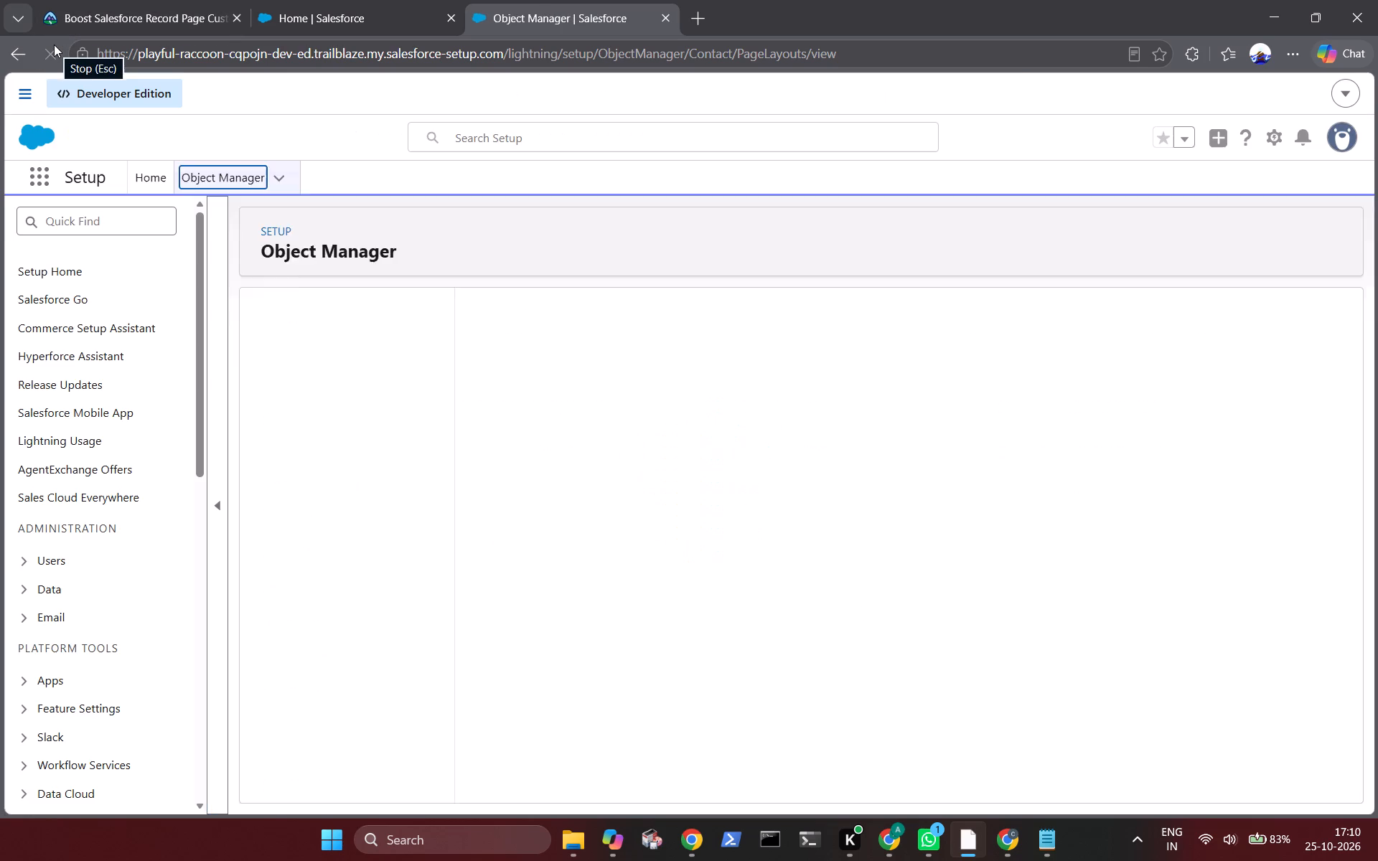
click(39, 177)
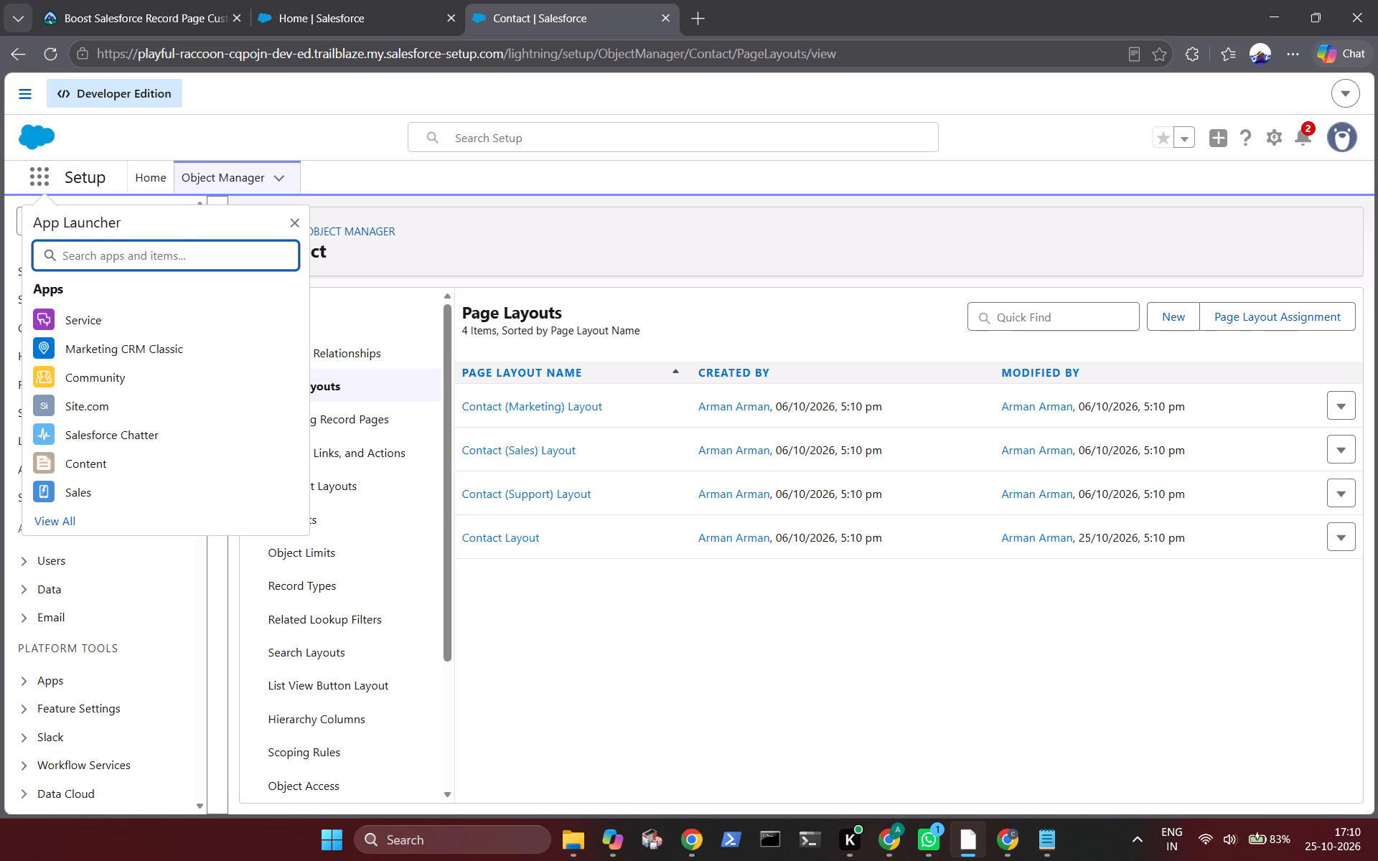
text(contact)
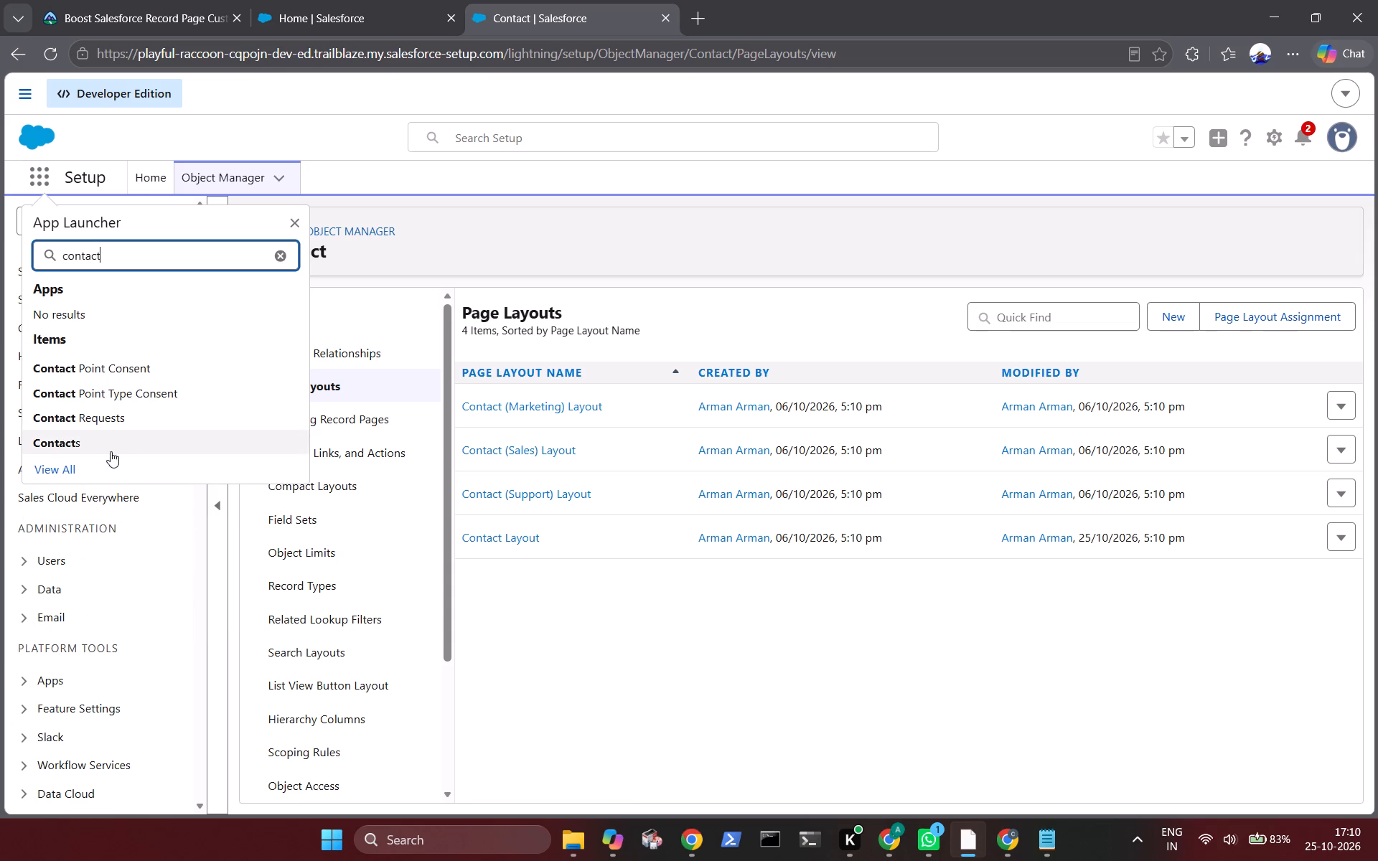
click(98, 450)
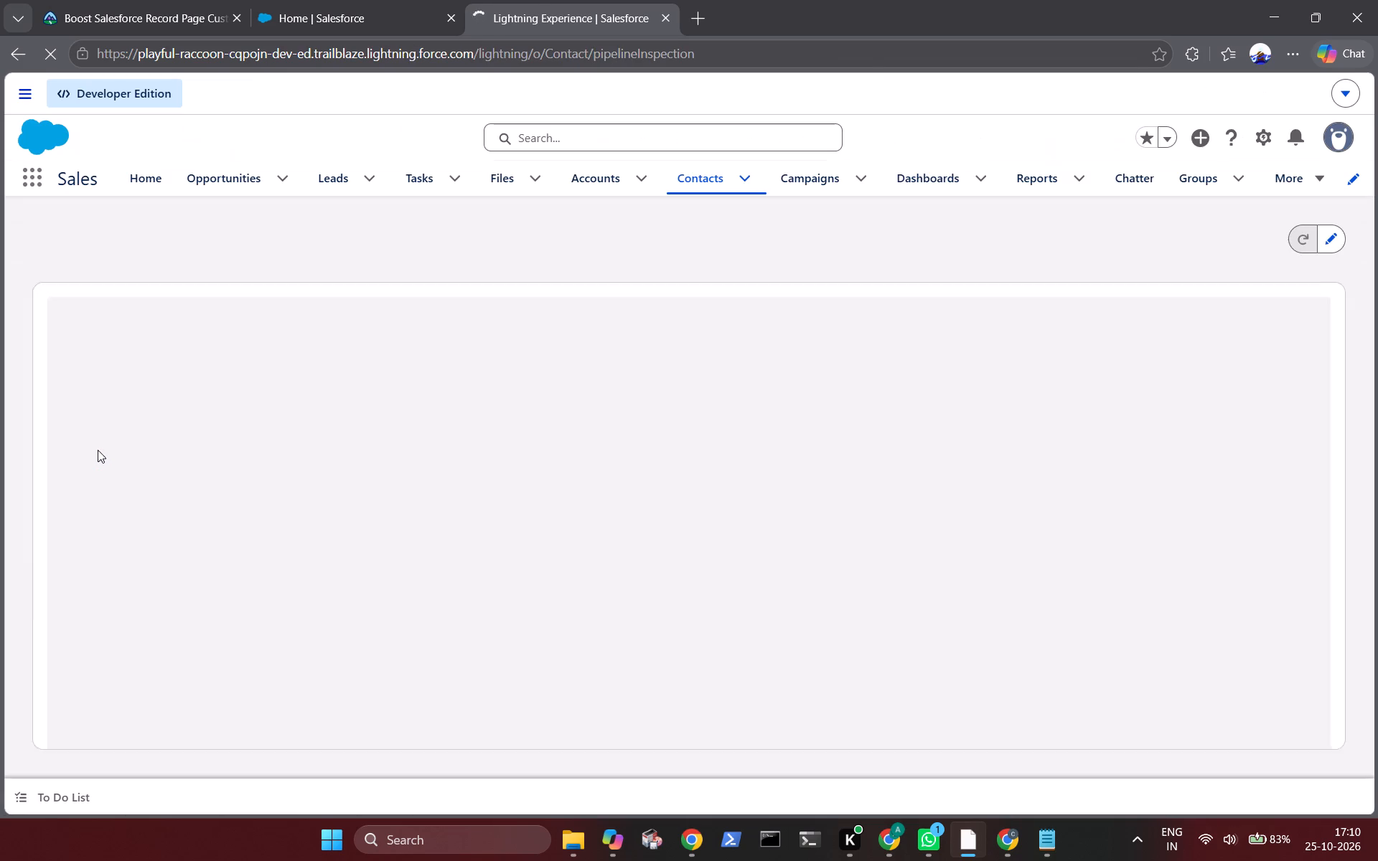
scroll(239, 454, down, 1)
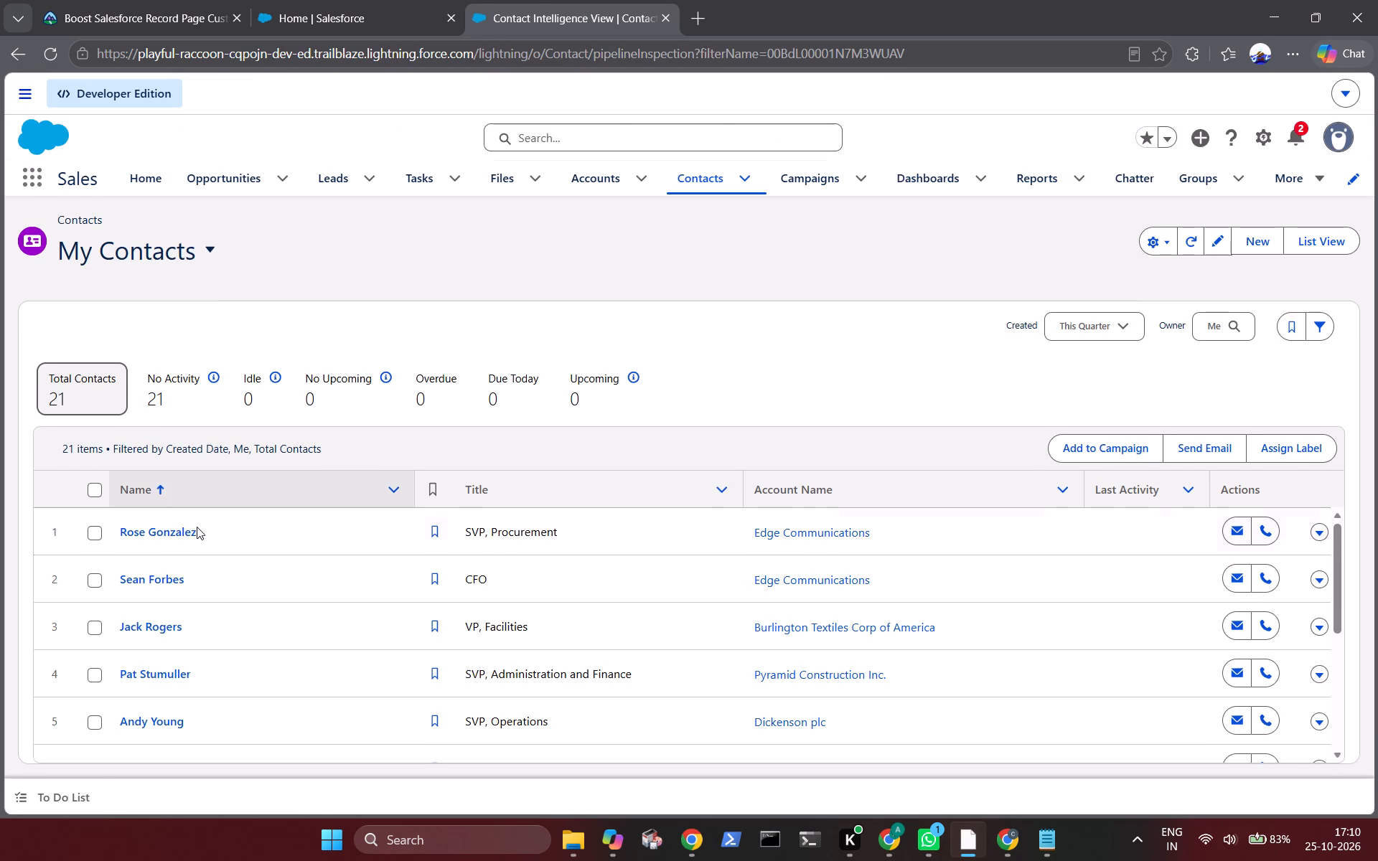
click(1344, 234)
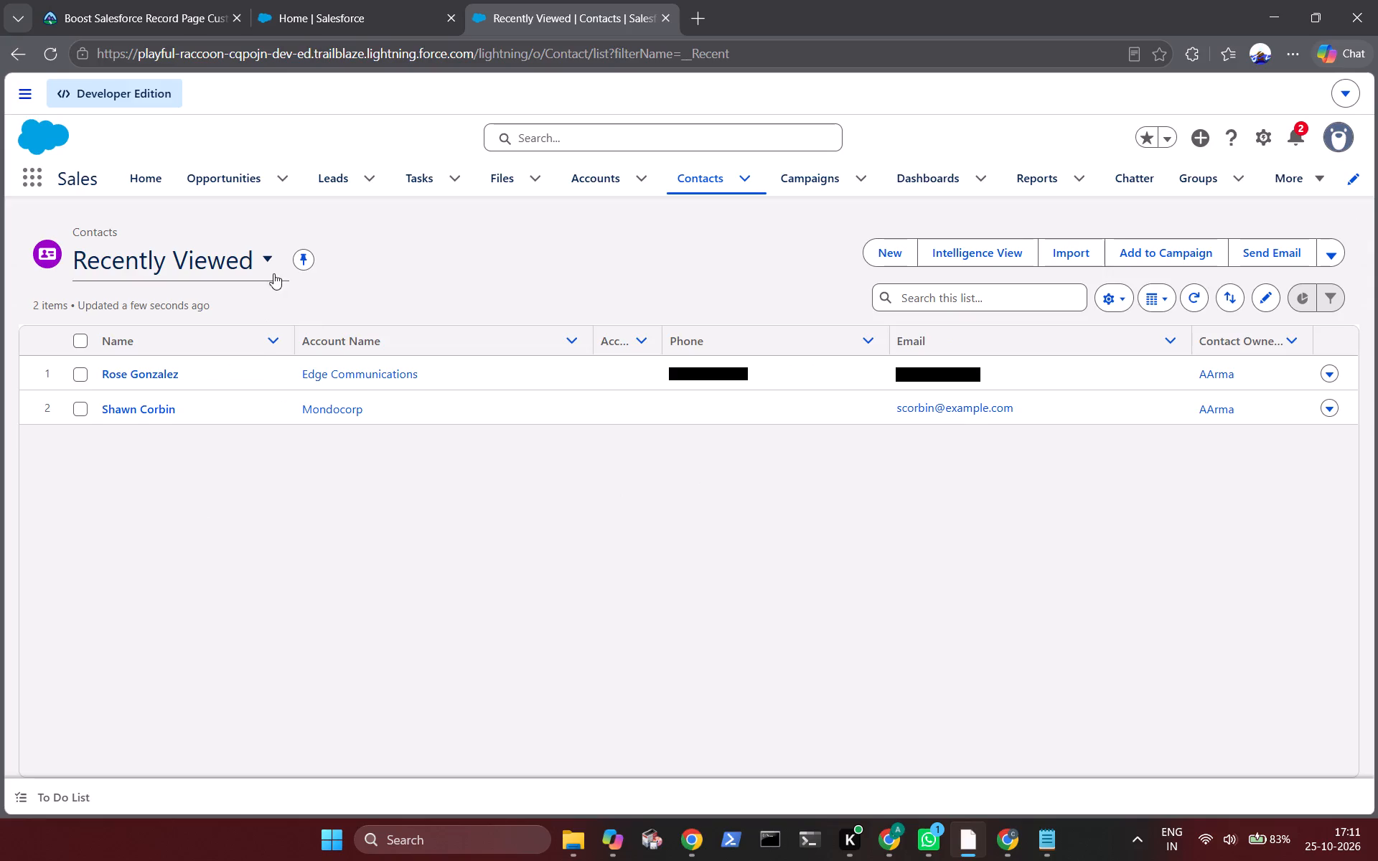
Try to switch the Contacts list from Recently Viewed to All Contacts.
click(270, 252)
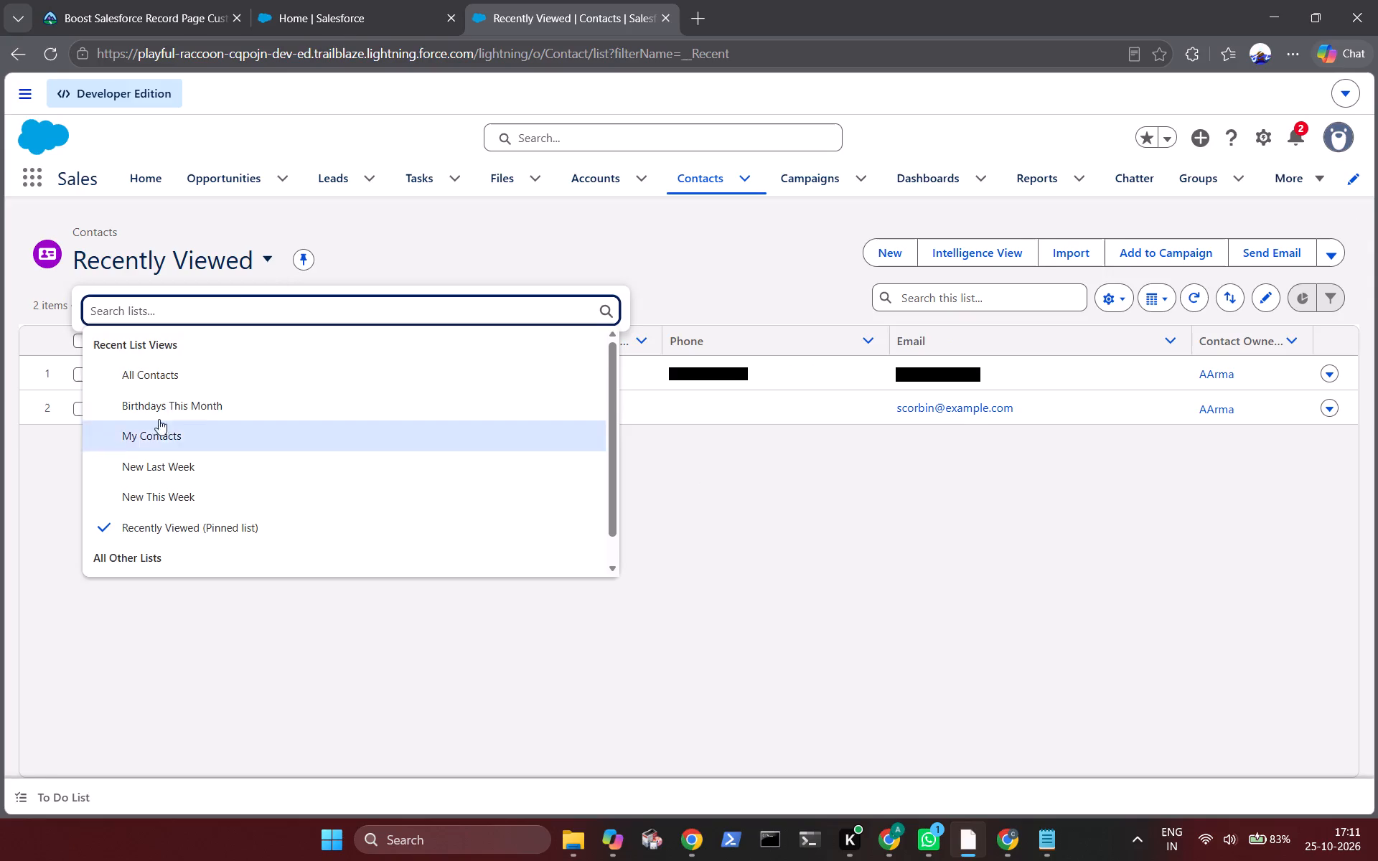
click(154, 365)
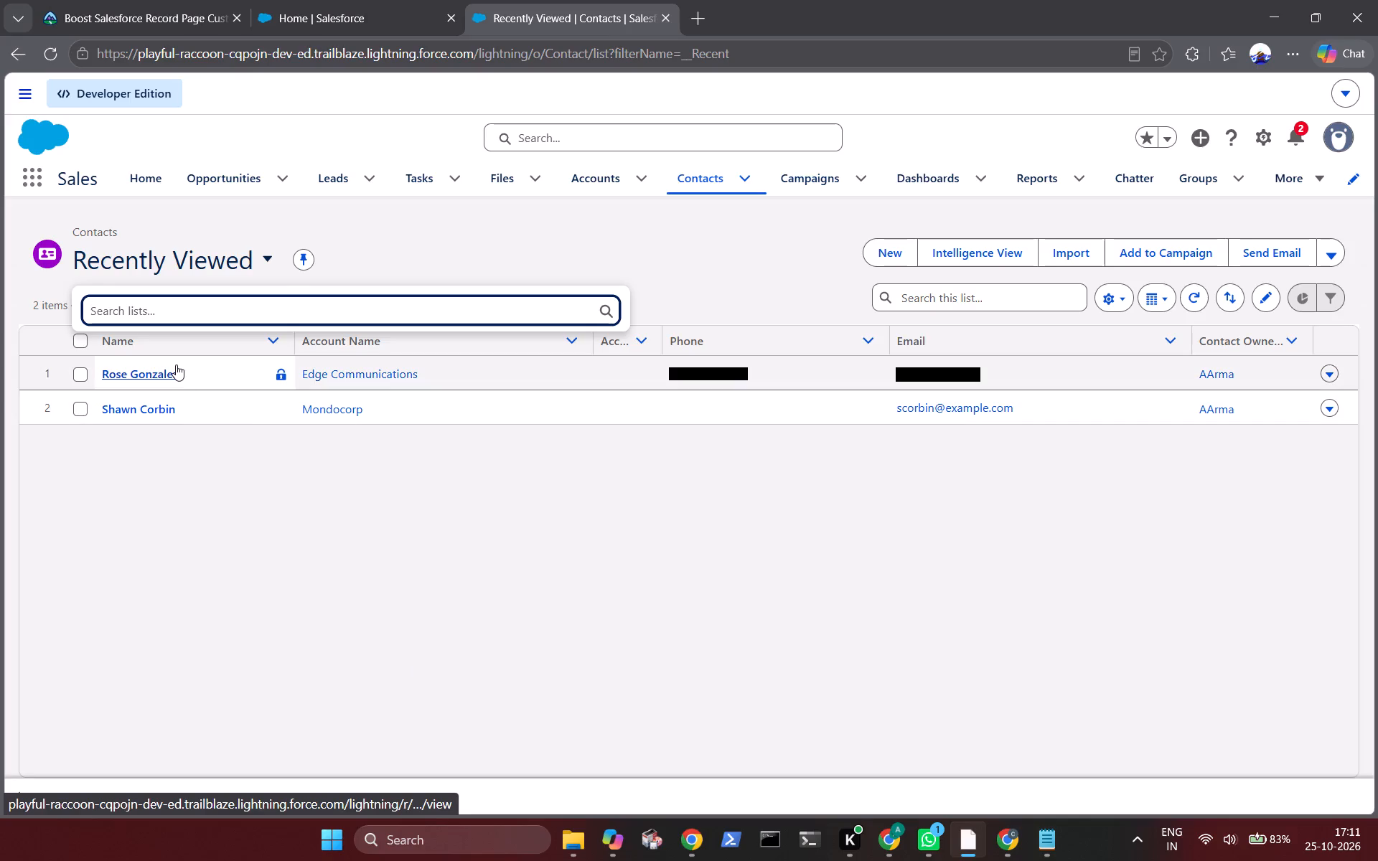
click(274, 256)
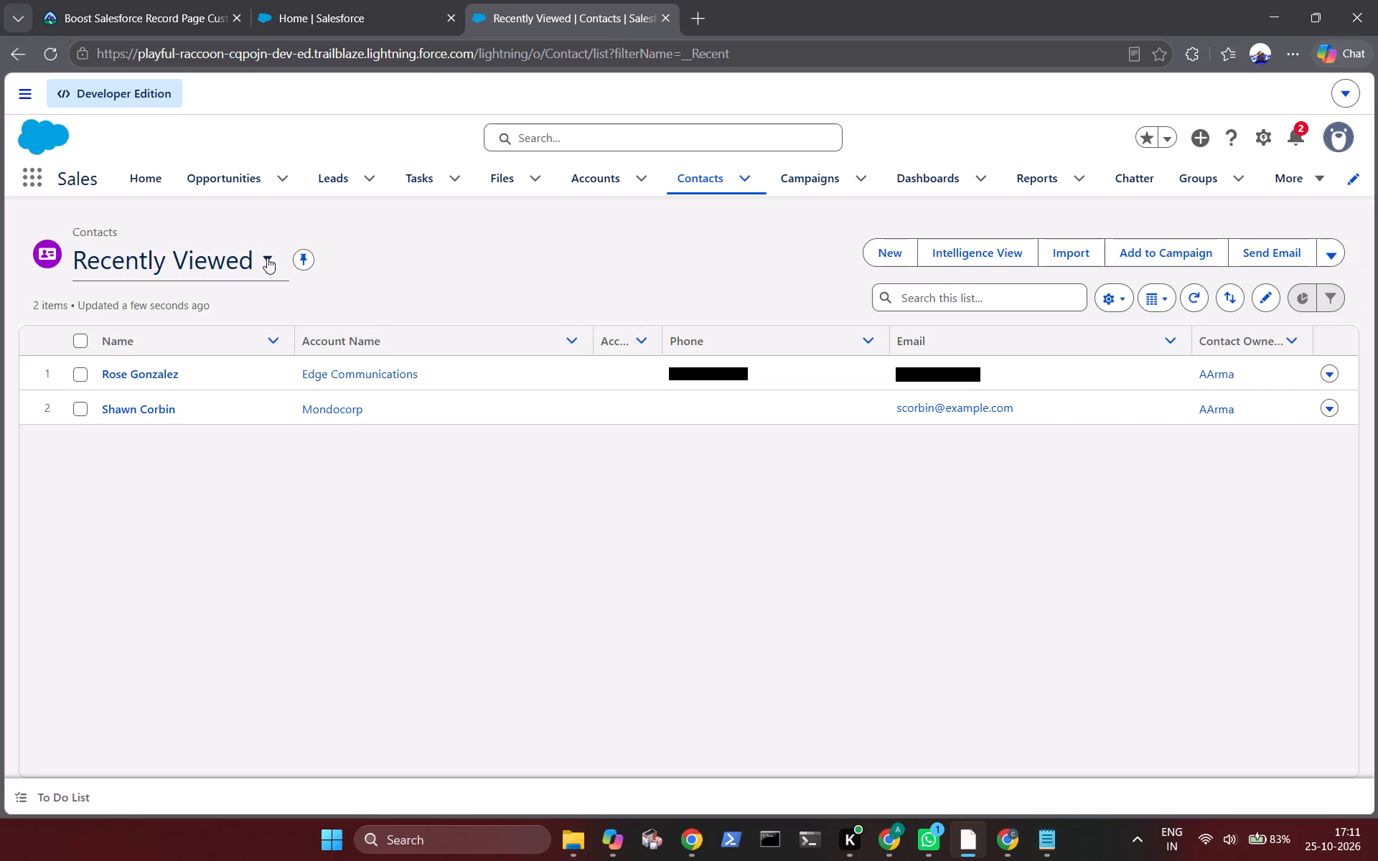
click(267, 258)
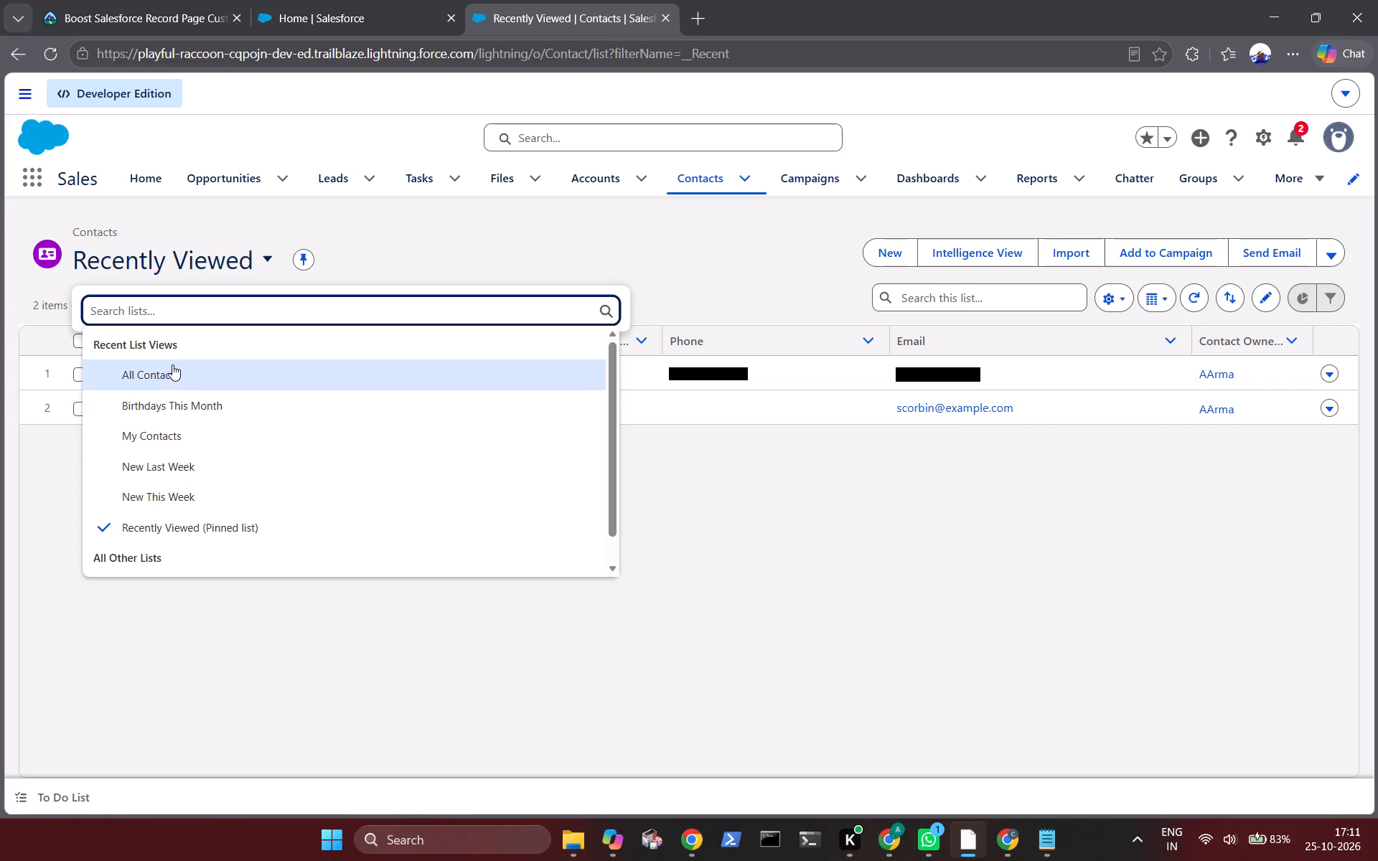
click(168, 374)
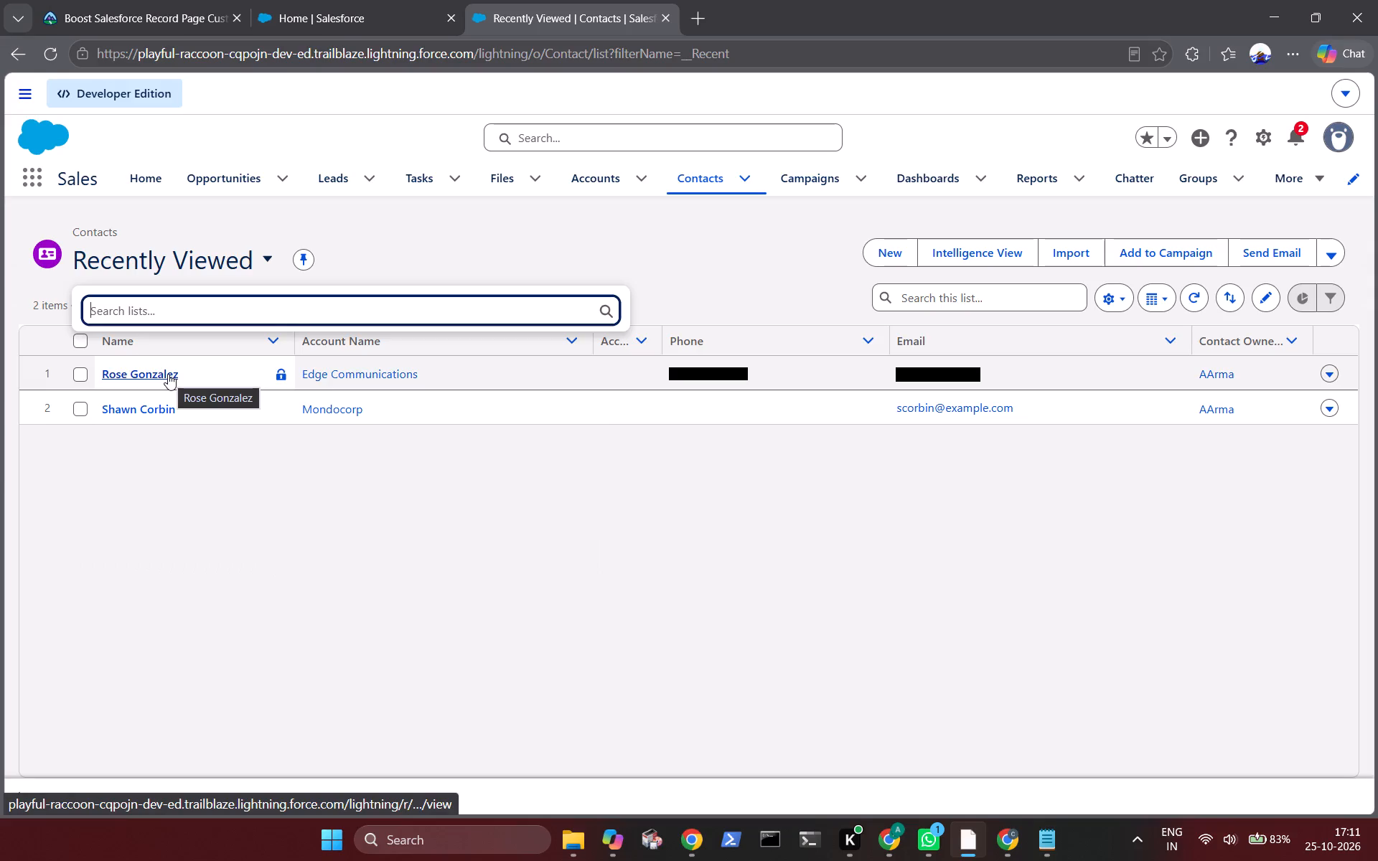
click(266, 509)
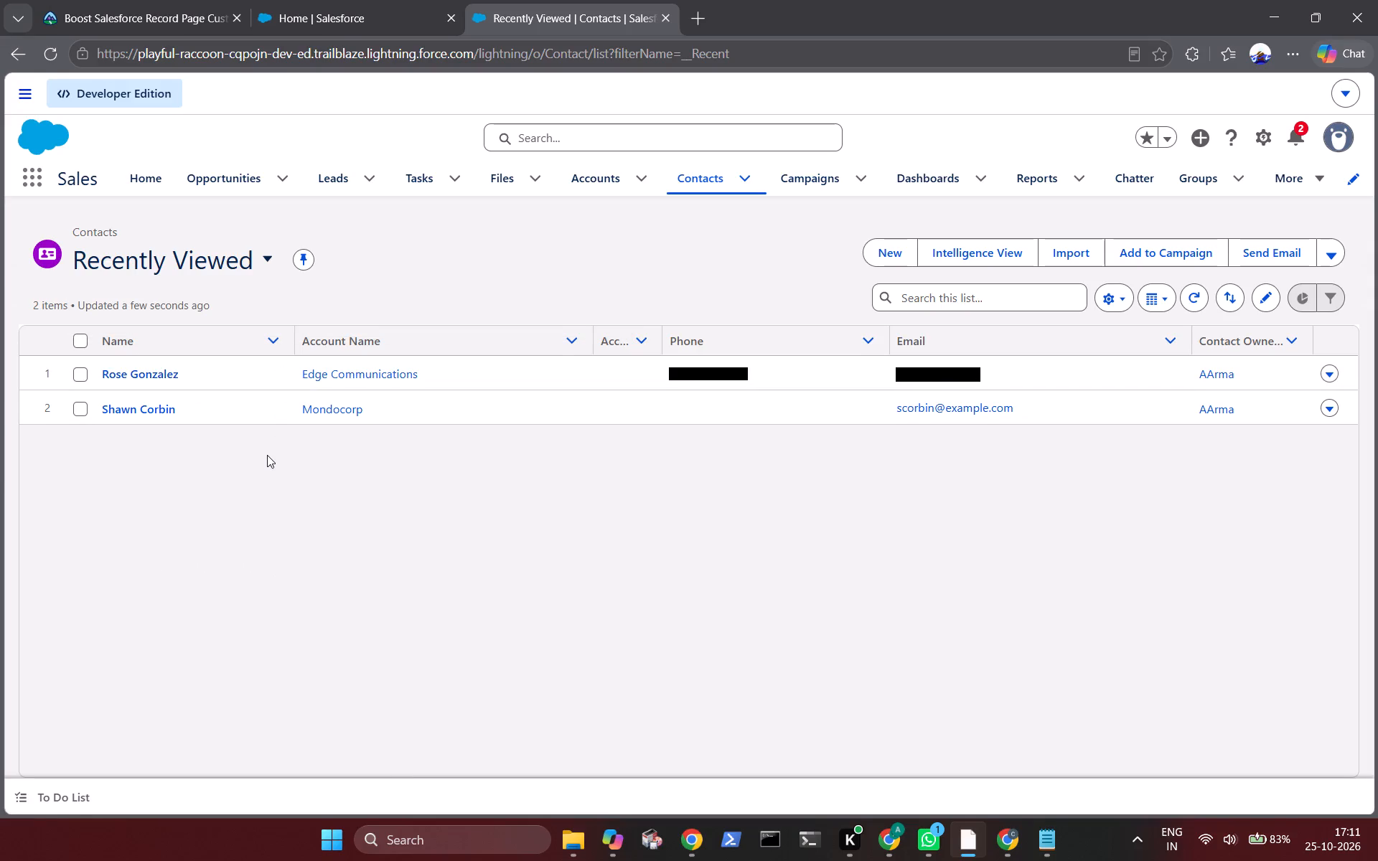
Open the Edge Communications contact's record from the list and edit its page in Lightning App Builder.
scroll(267, 455, up, 1)
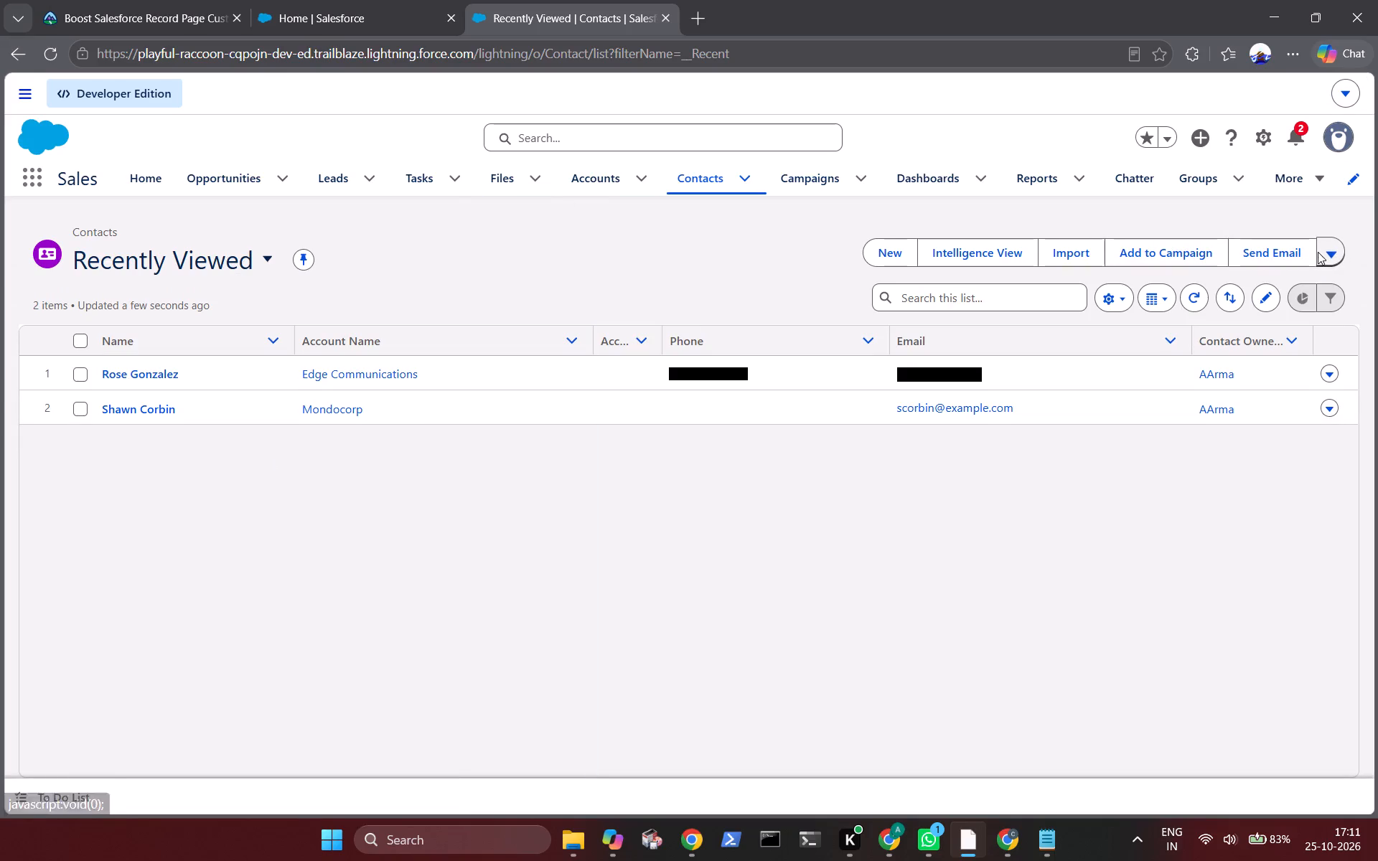
click(130, 371)
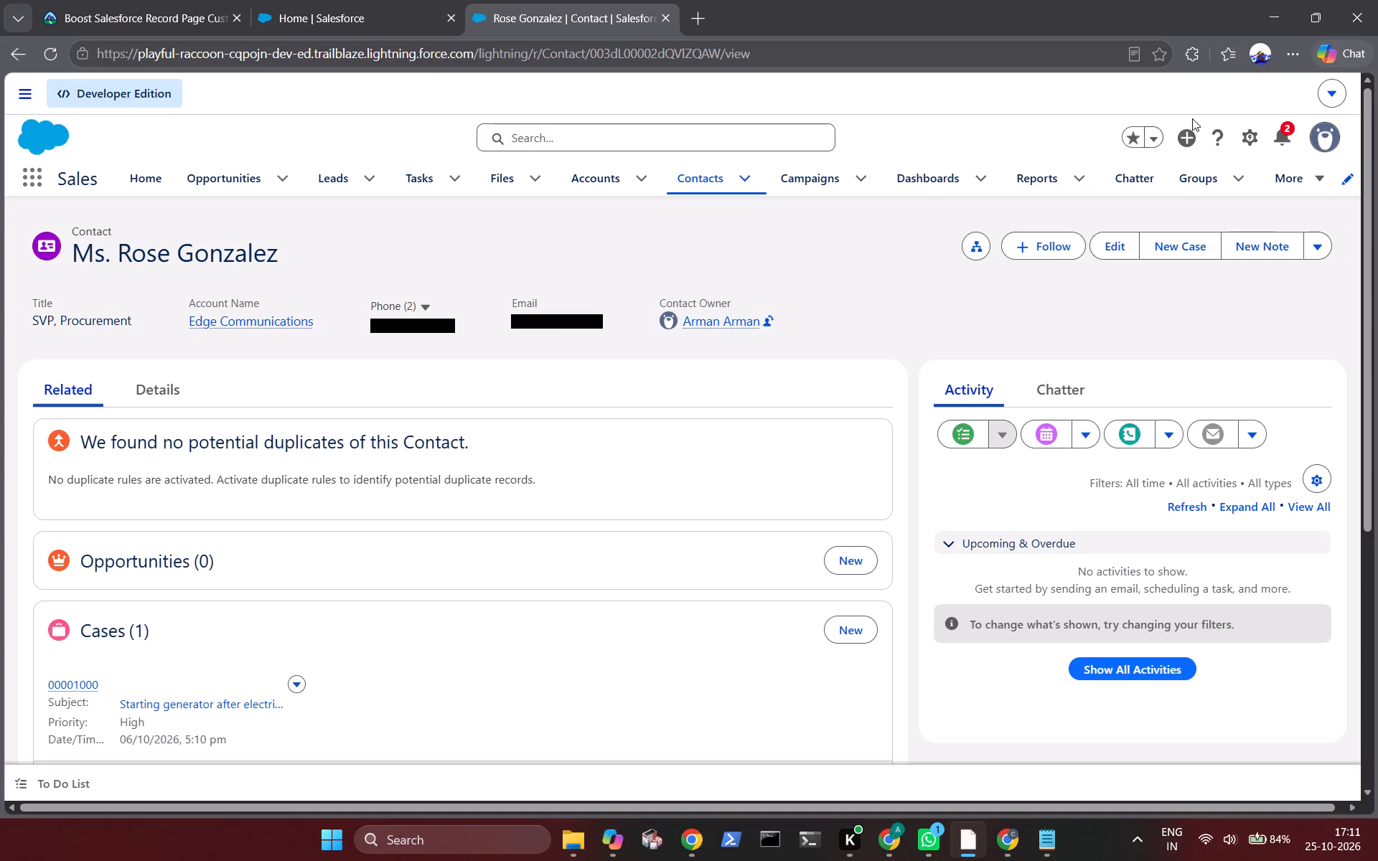
click(1244, 138)
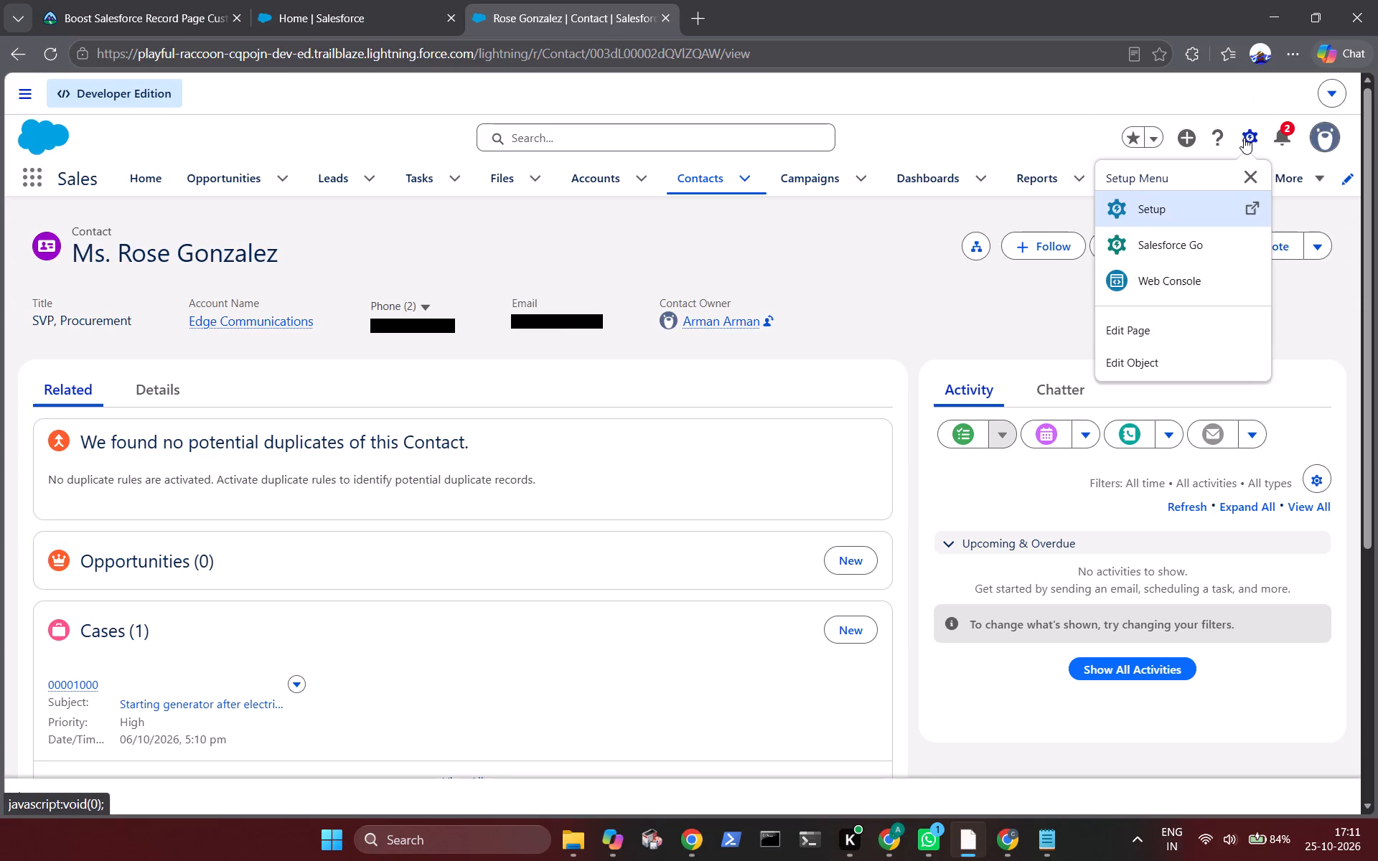
click(1164, 333)
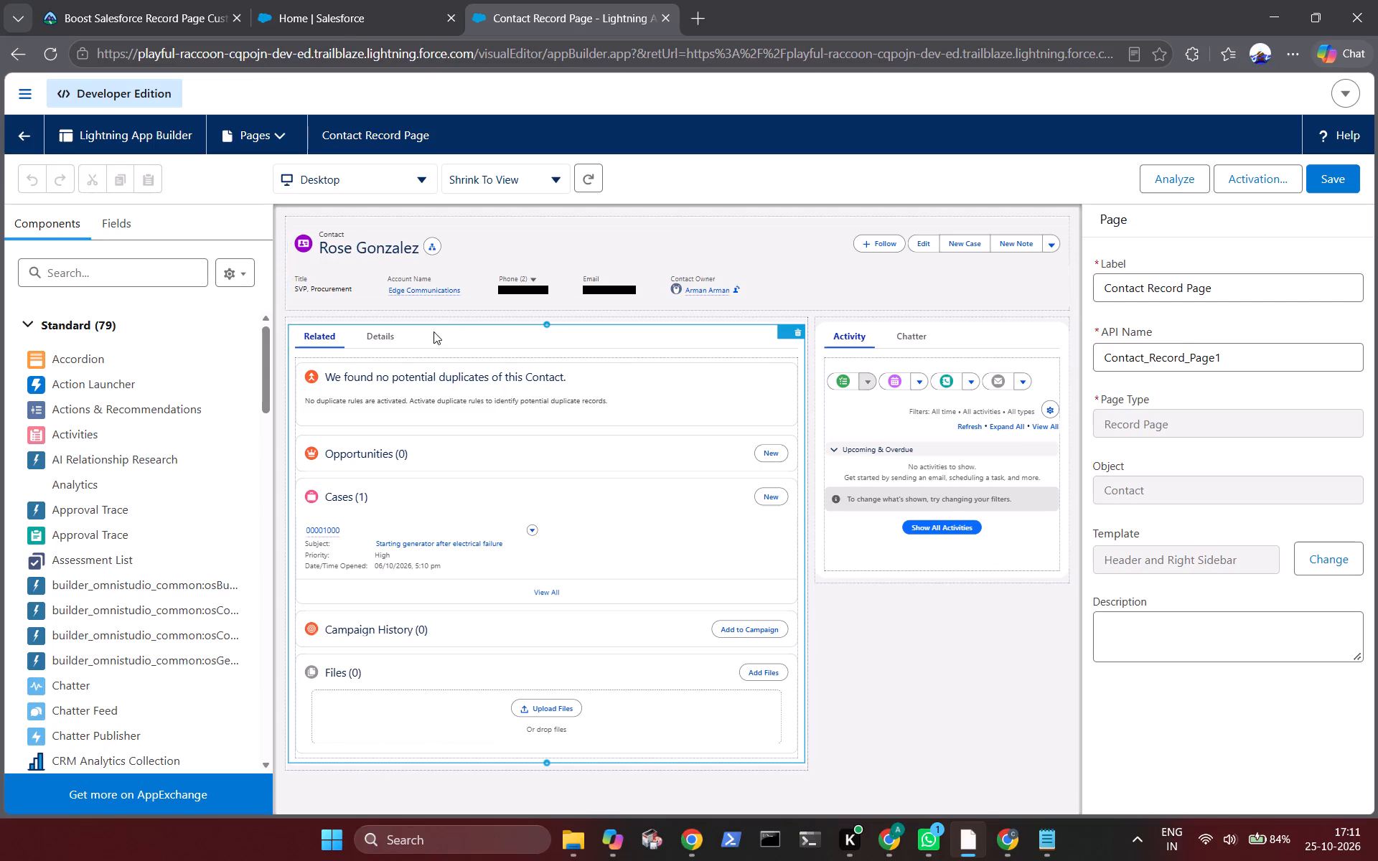
Show the Details tab of the Contact Record Page and save the page.
click(391, 337)
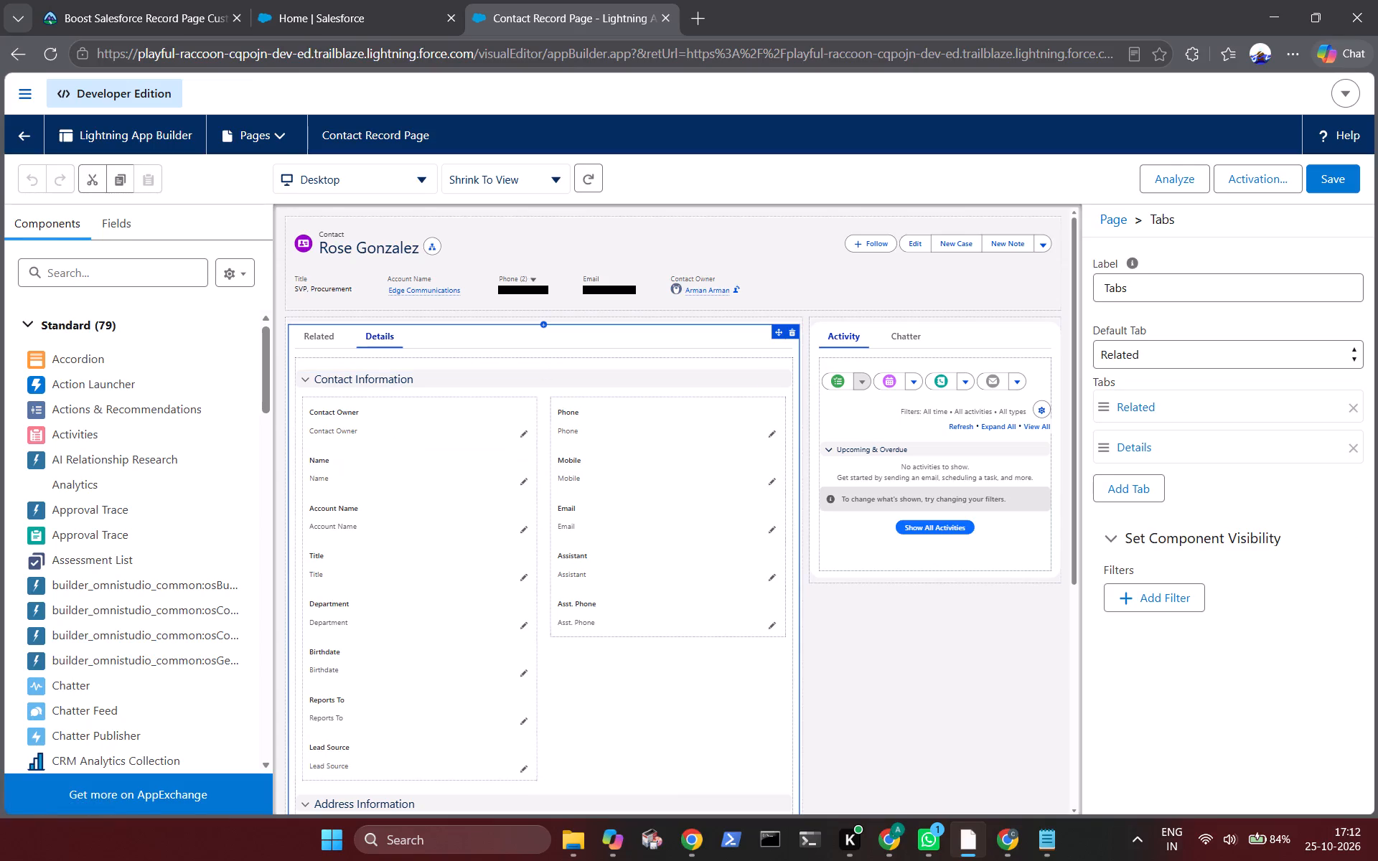
click(528, 339)
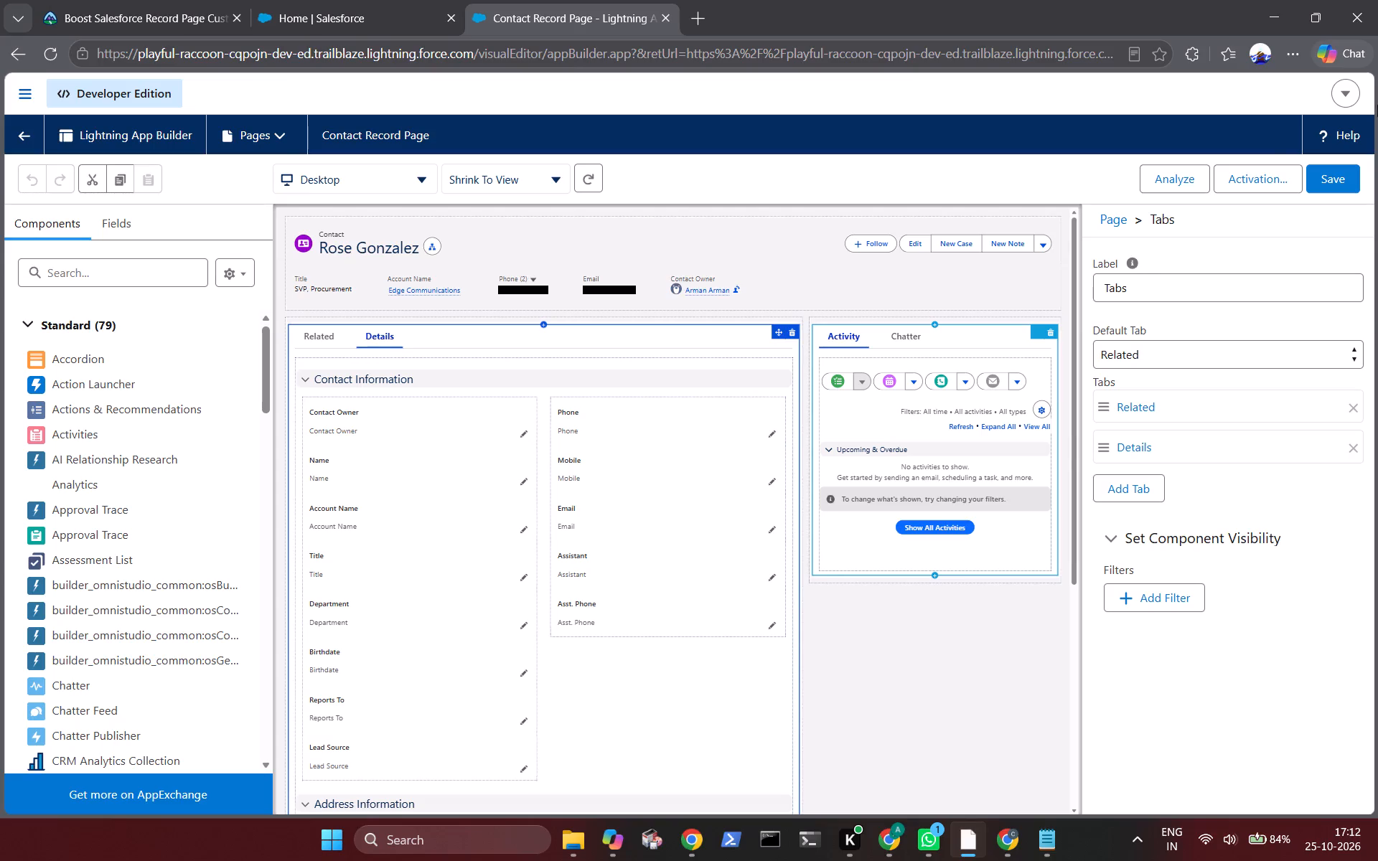
click(1334, 187)
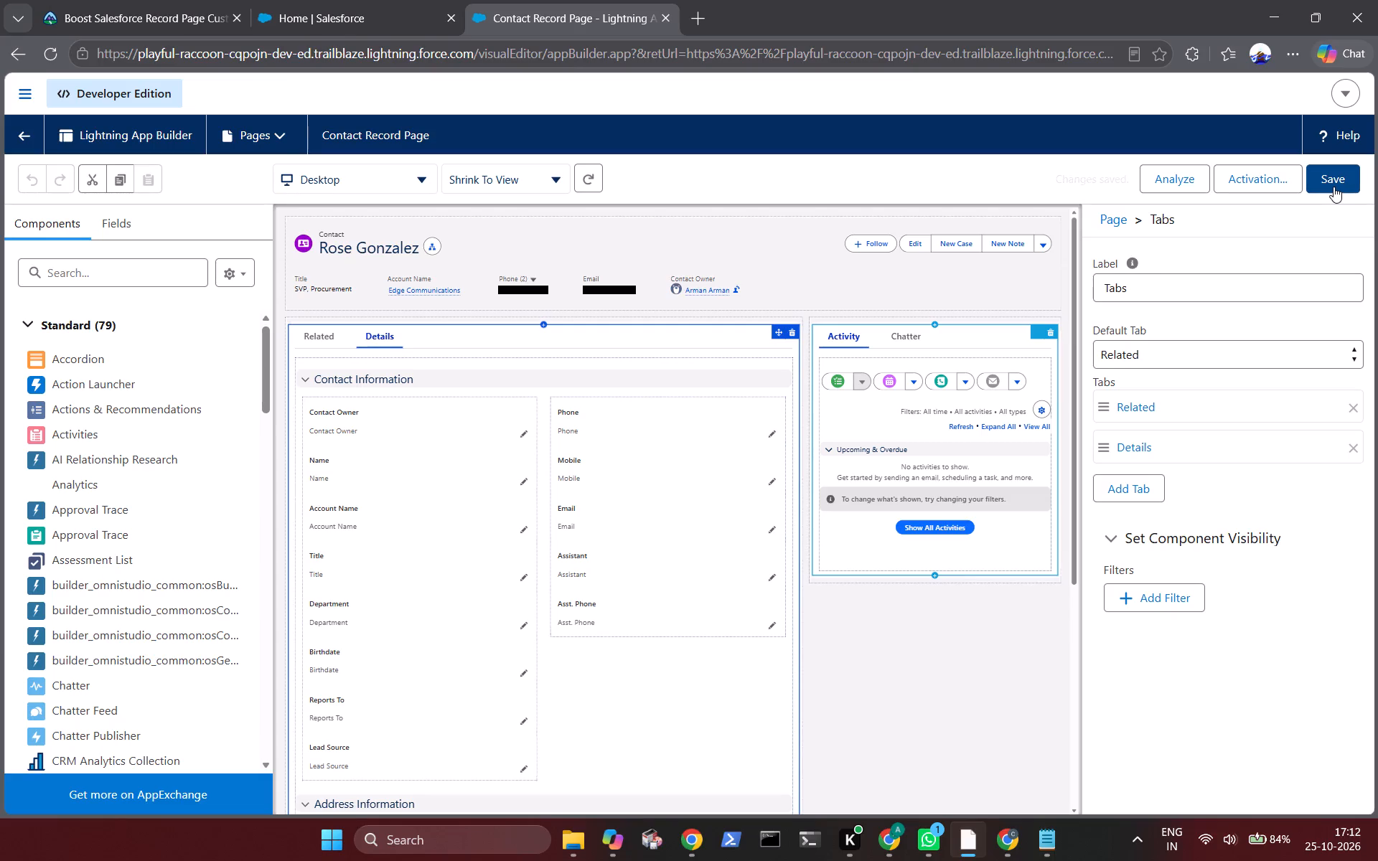
click(1334, 187)
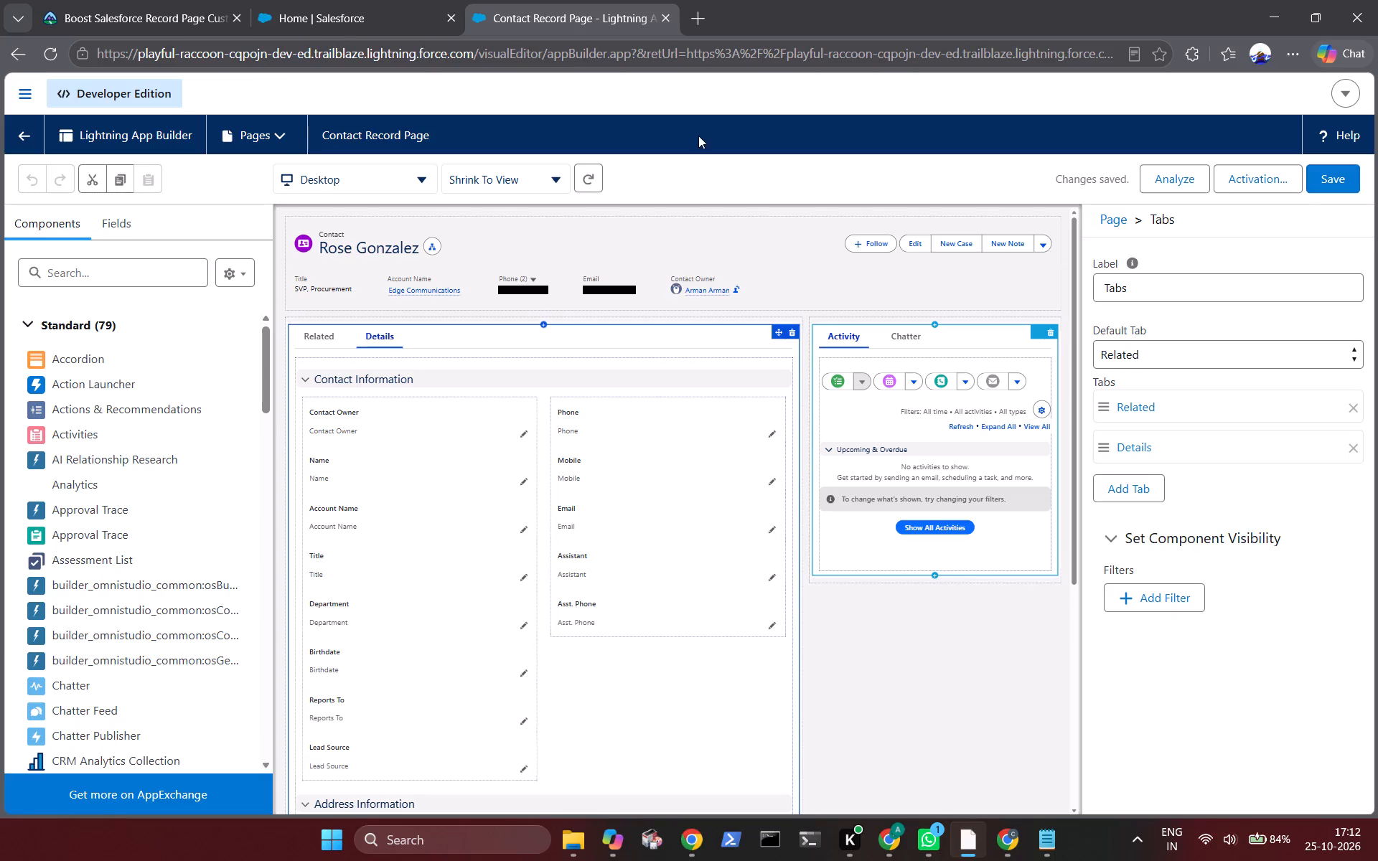
Return to the Trailhead unit and check the challenge to earn 500 points.
click(114, 11)
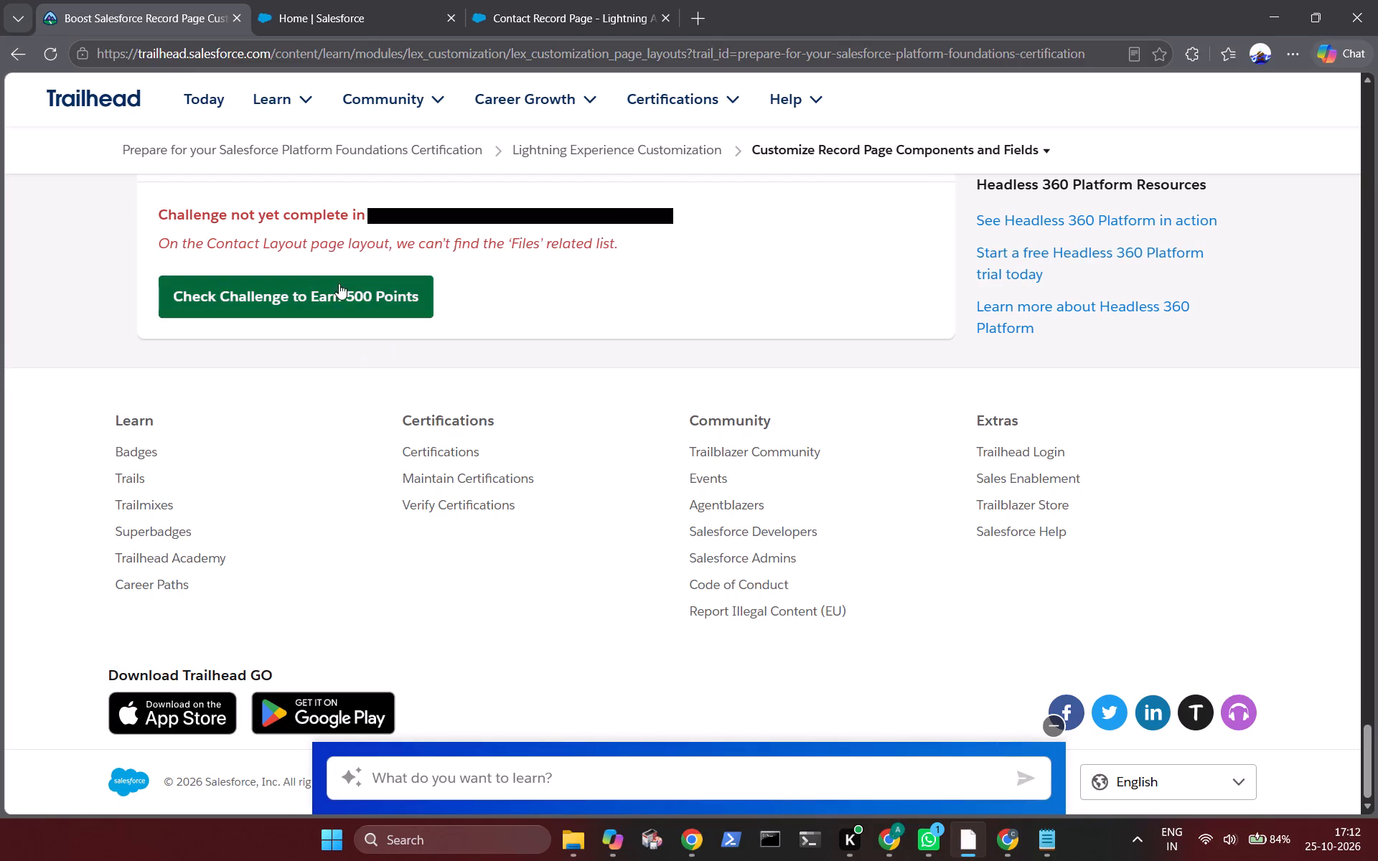
click(332, 283)
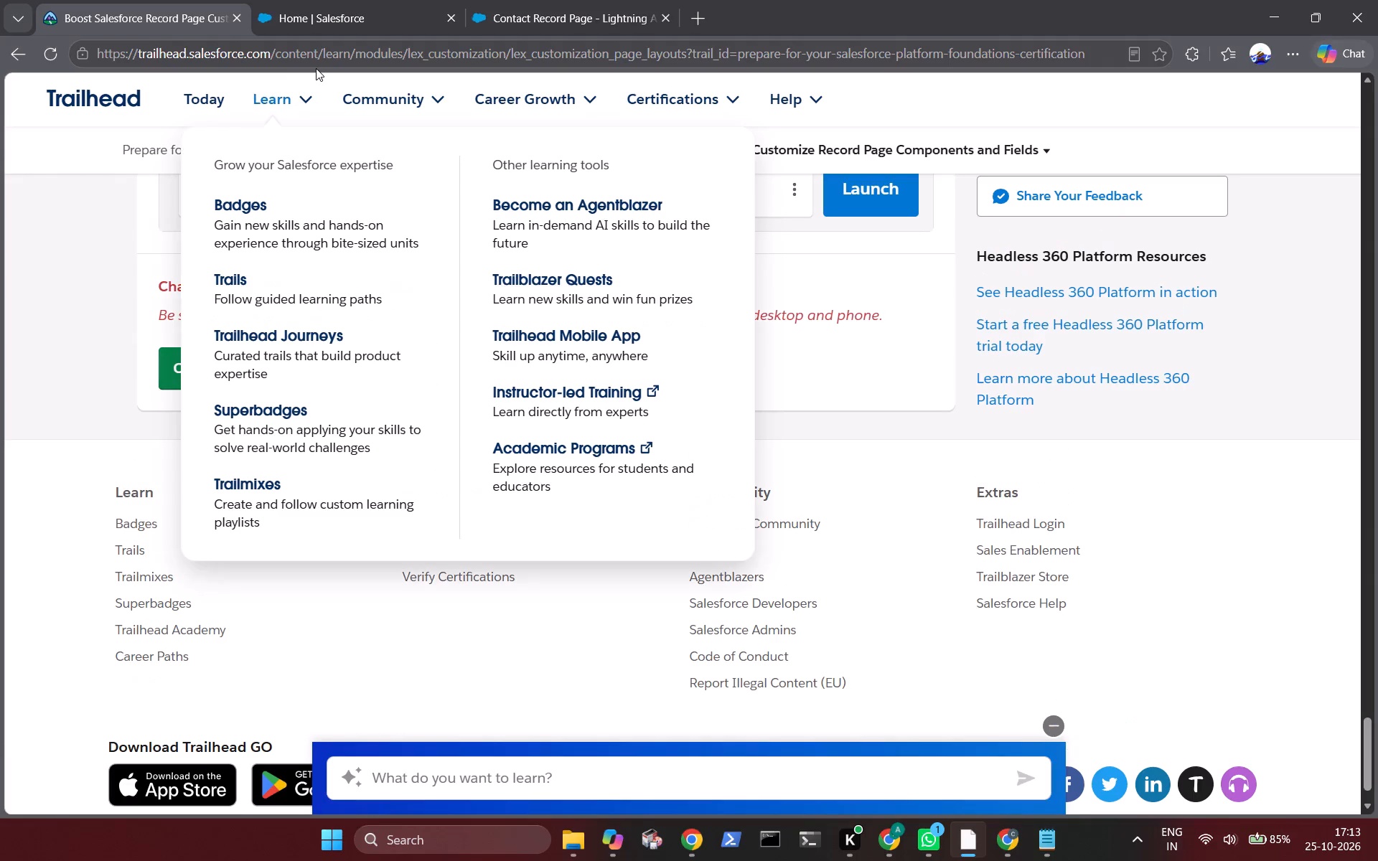
click(138, 226)
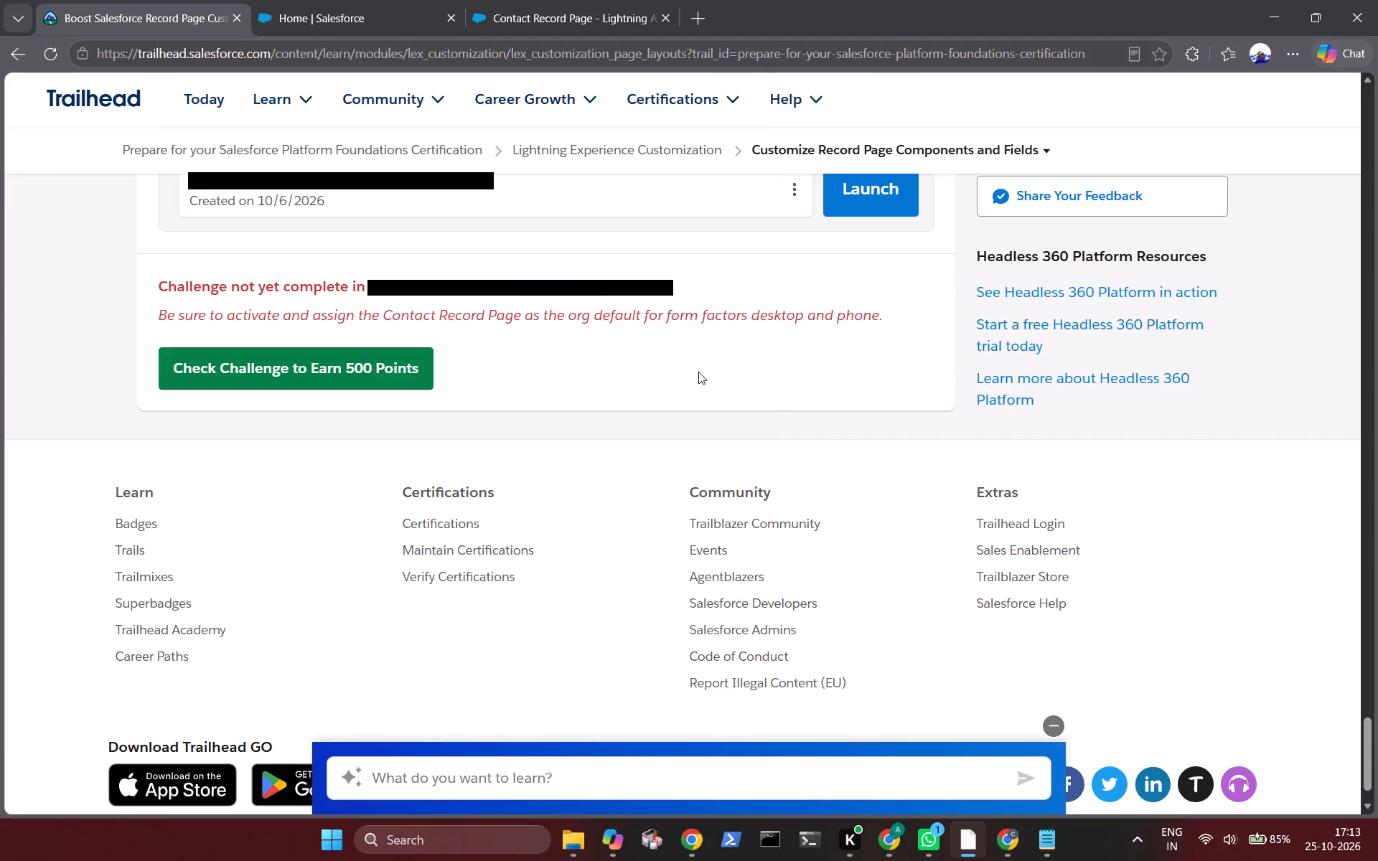
Return to Lightning App Builder and examine the Contact Record Page's Details fields, page properties and Tabs component settings.
click(596, 10)
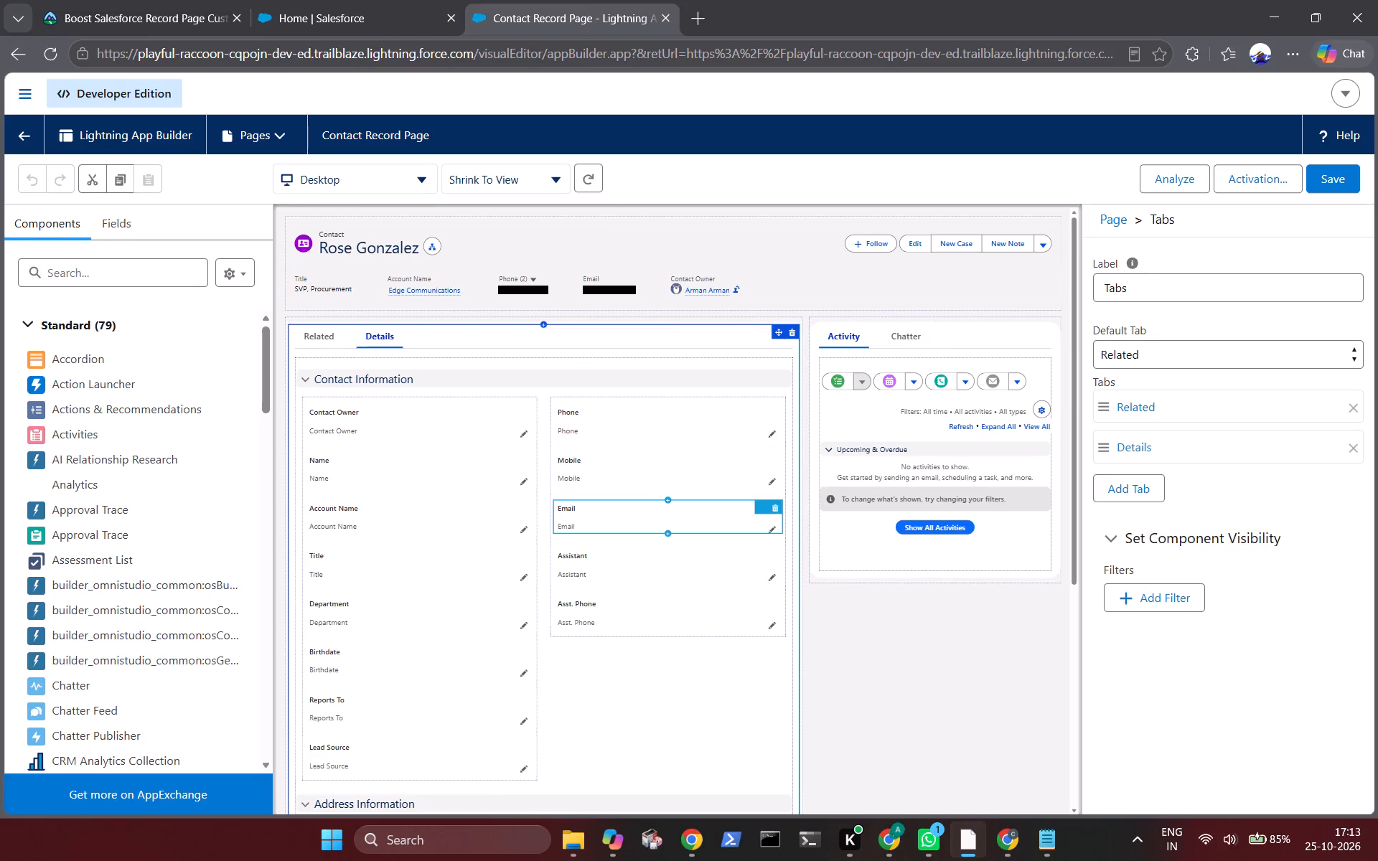
scroll(683, 527, down, 2)
scroll(683, 527, up, 1)
scroll(683, 527, down, 1)
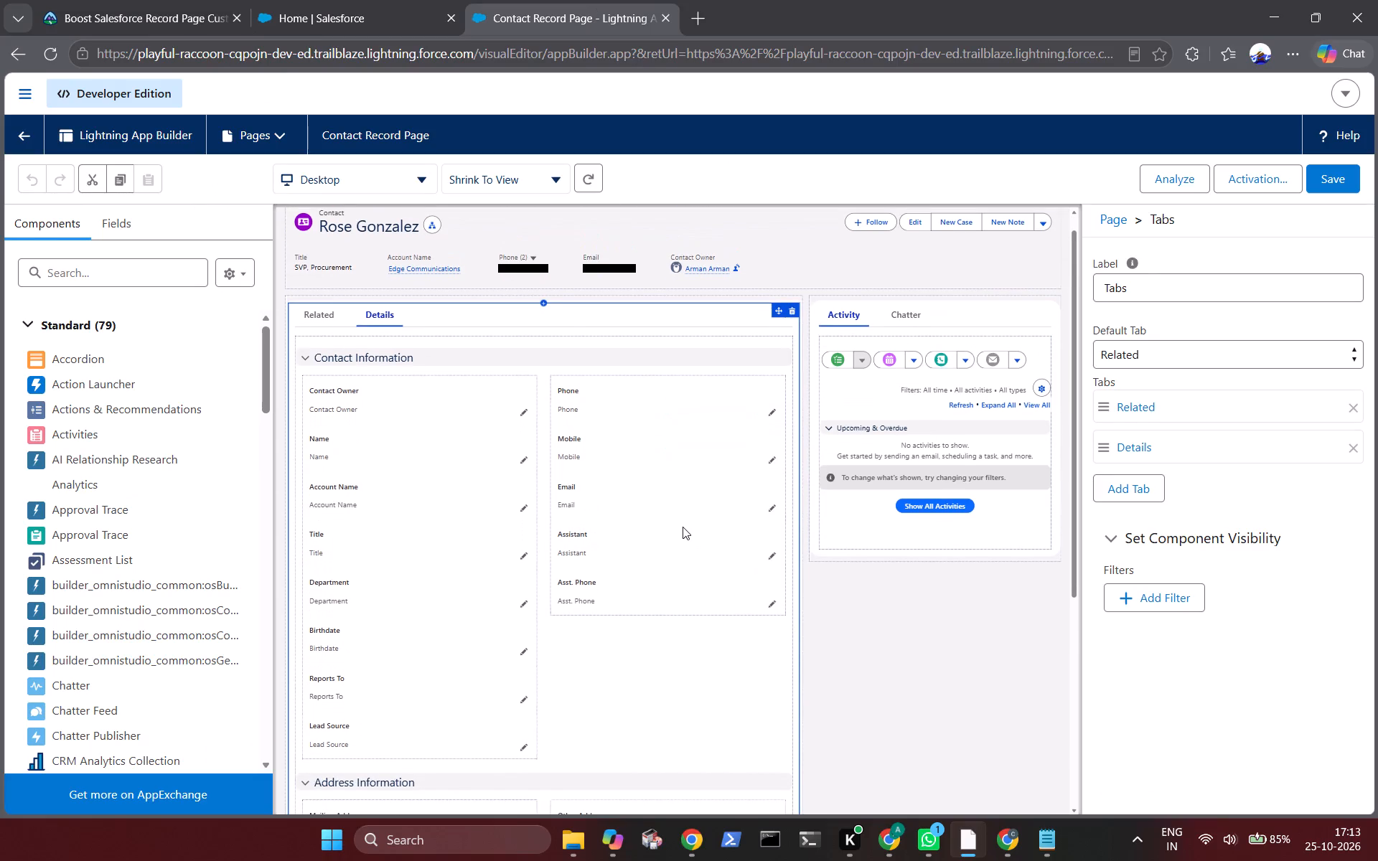
scroll(683, 527, down, 5)
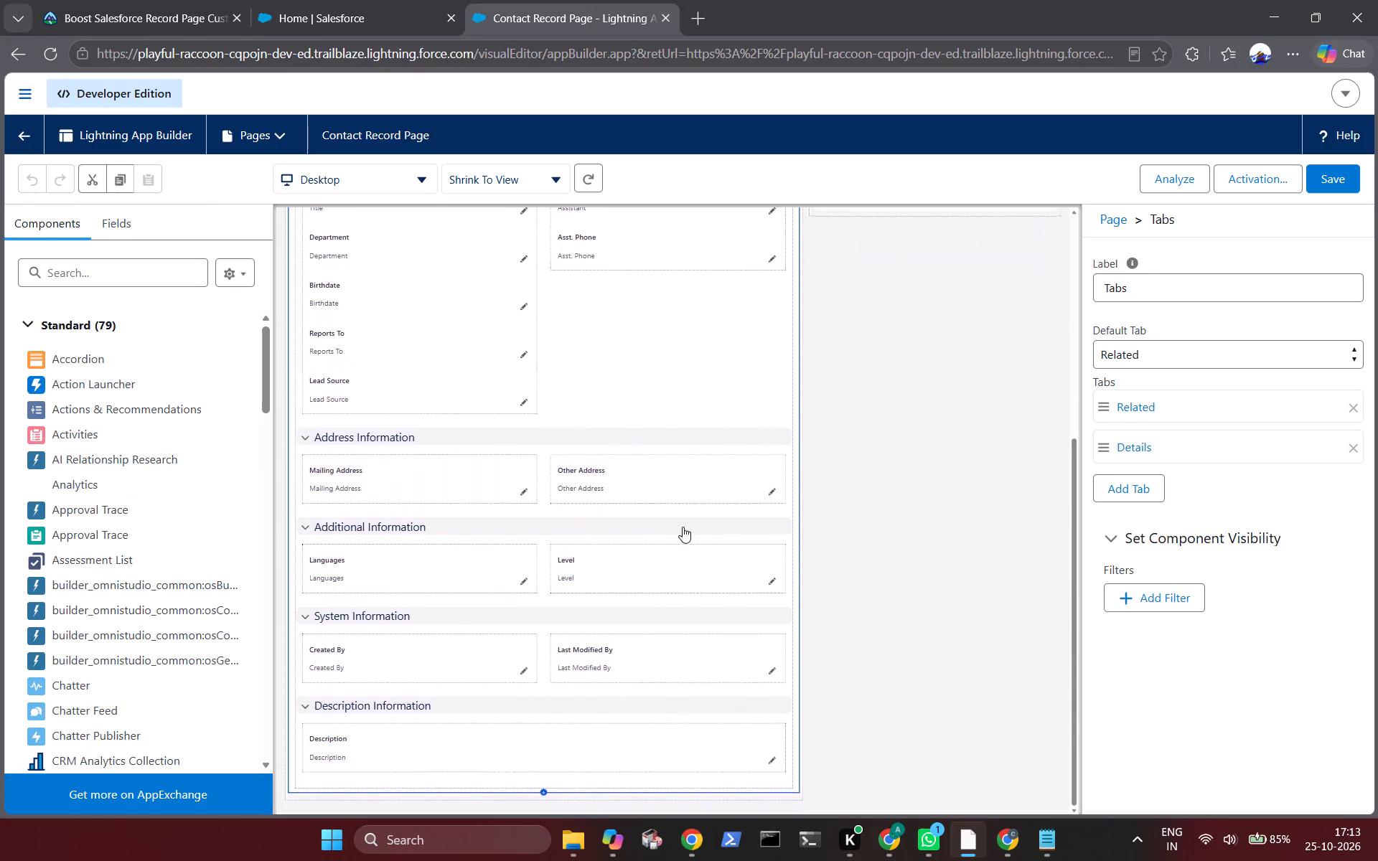
scroll(683, 527, up, 6)
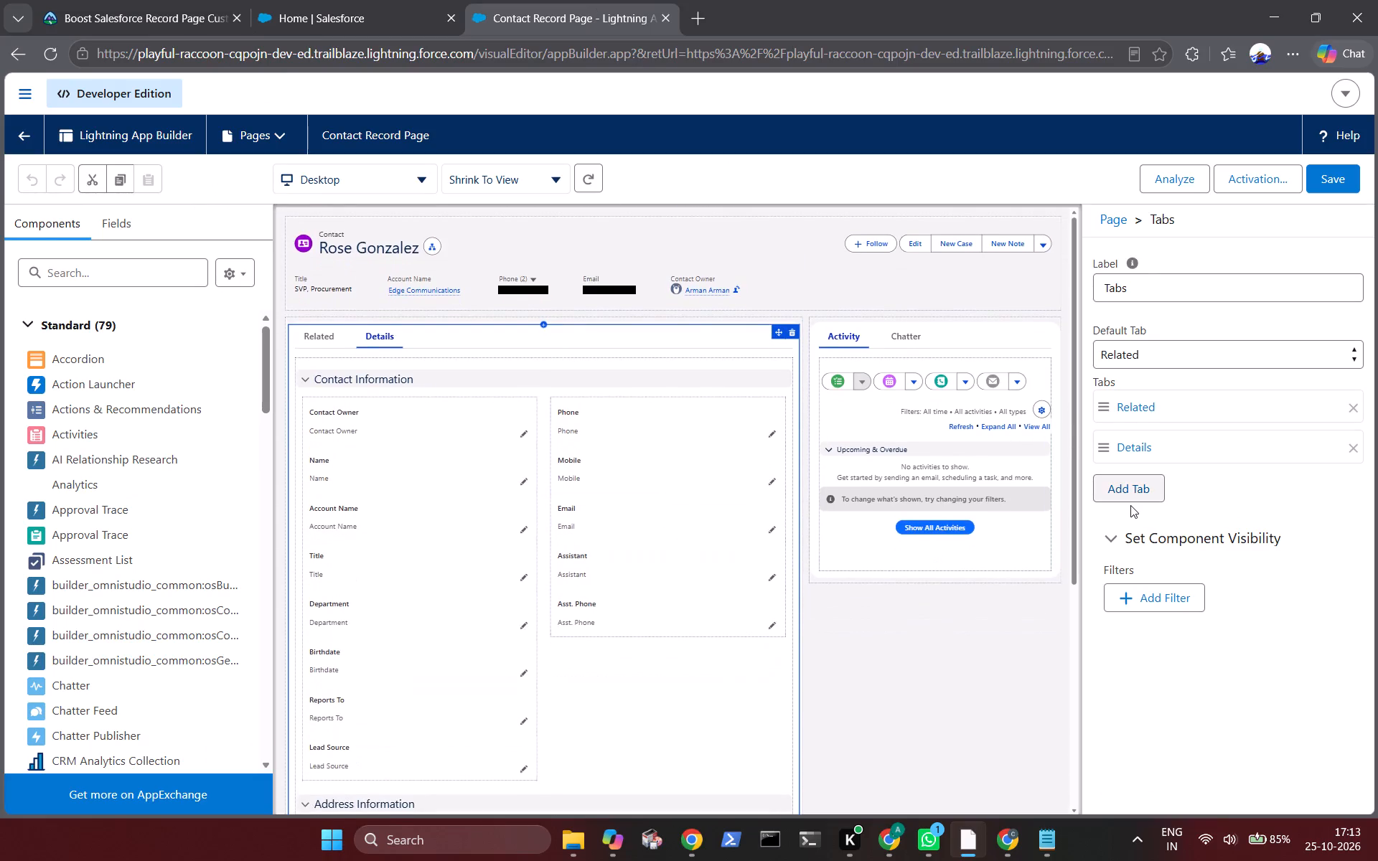
click(1117, 222)
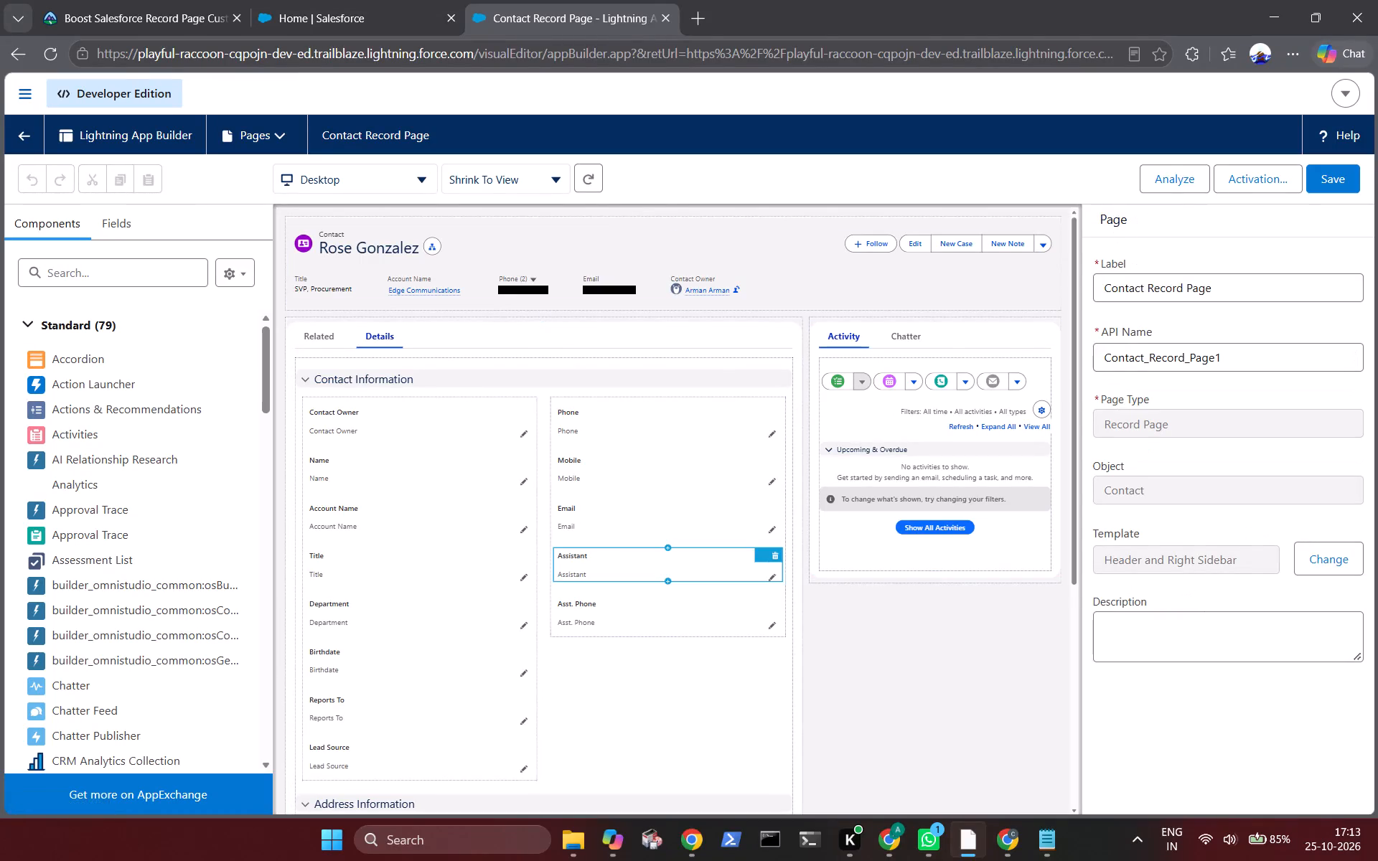
click(578, 342)
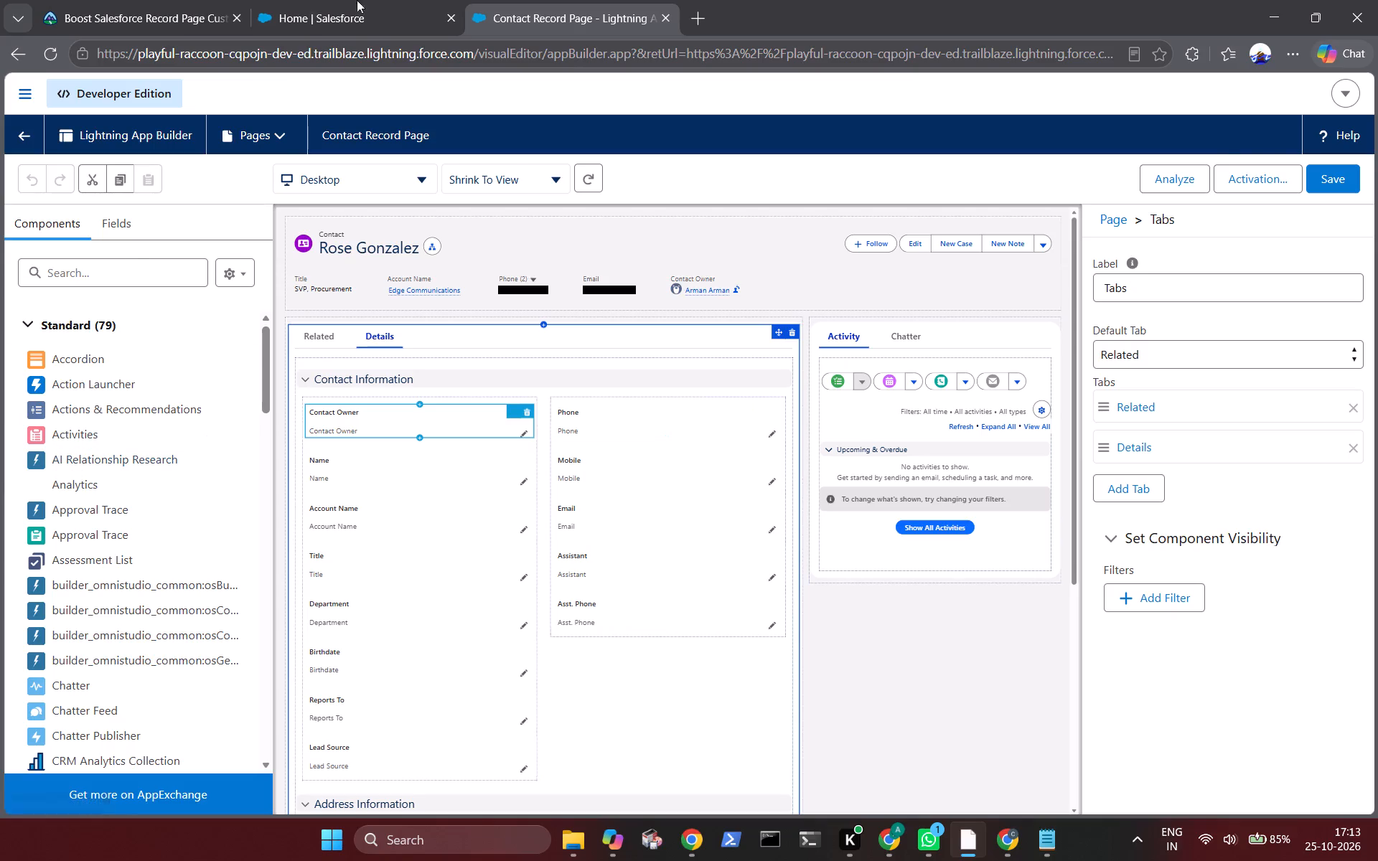
Close the open Contact Record Page builder and, from Setup, open Contacts by searching the App Launcher for "cont".
click(322, 4)
click(662, 14)
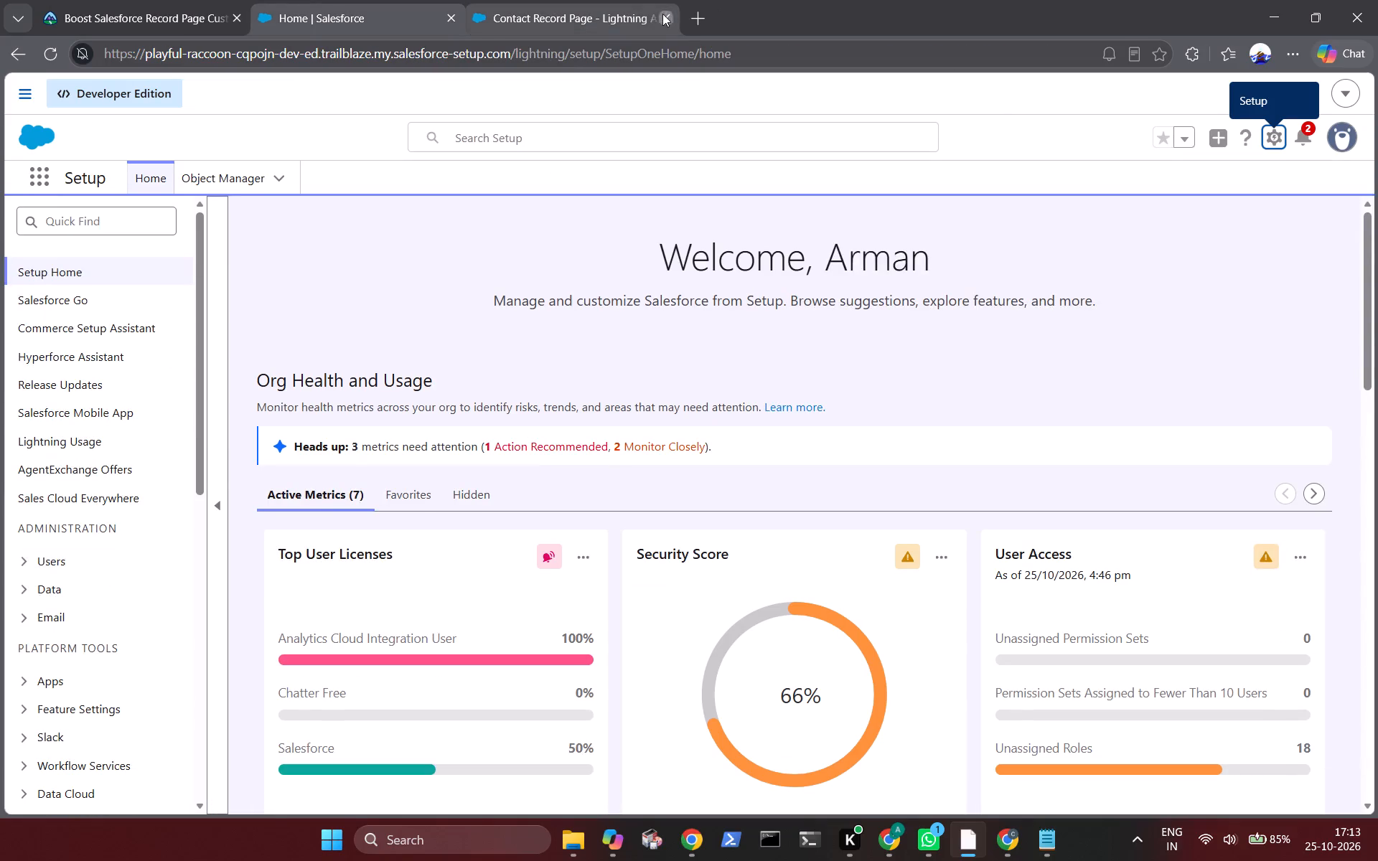
click(54, 175)
click(36, 176)
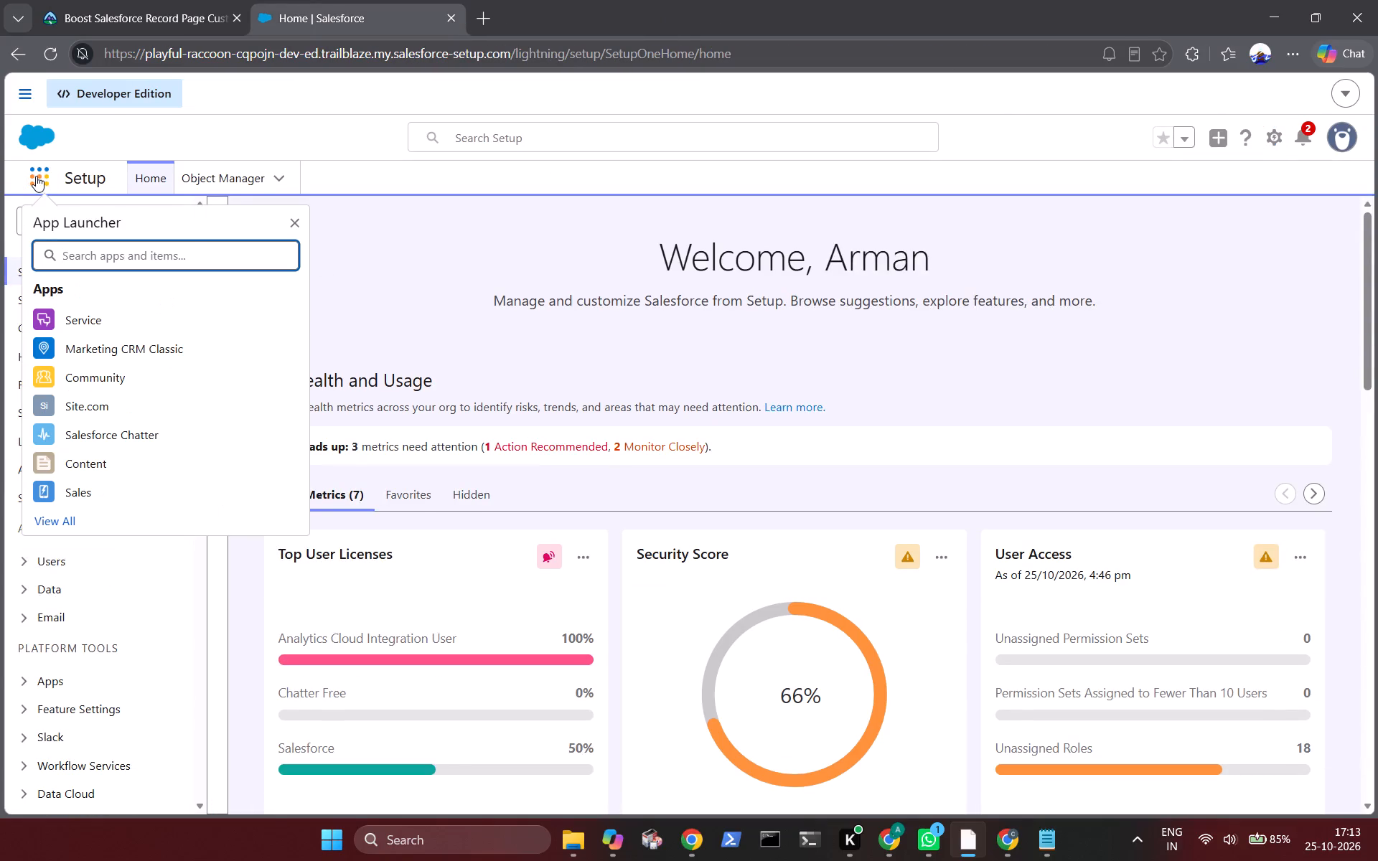
text(cont)
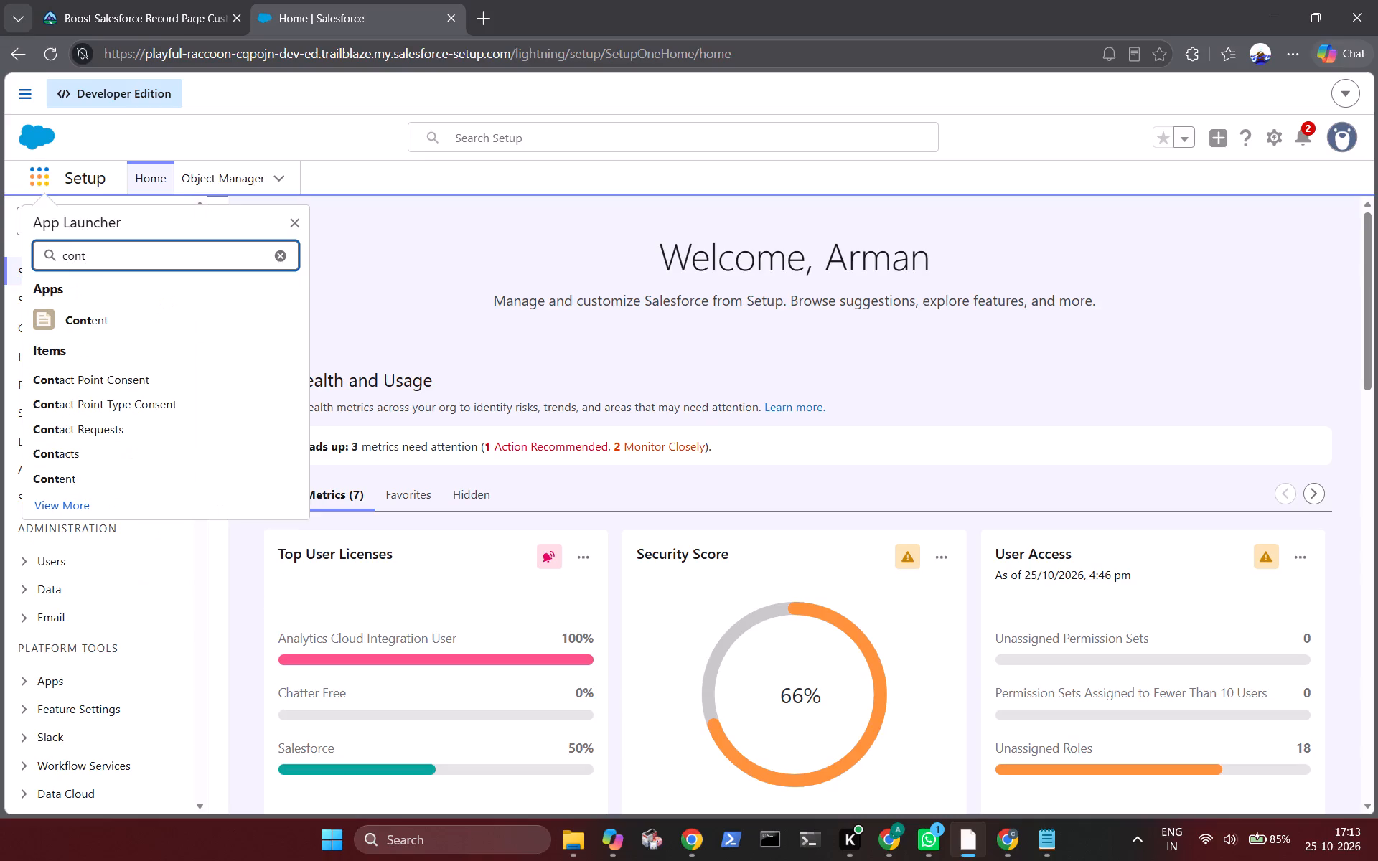
click(66, 448)
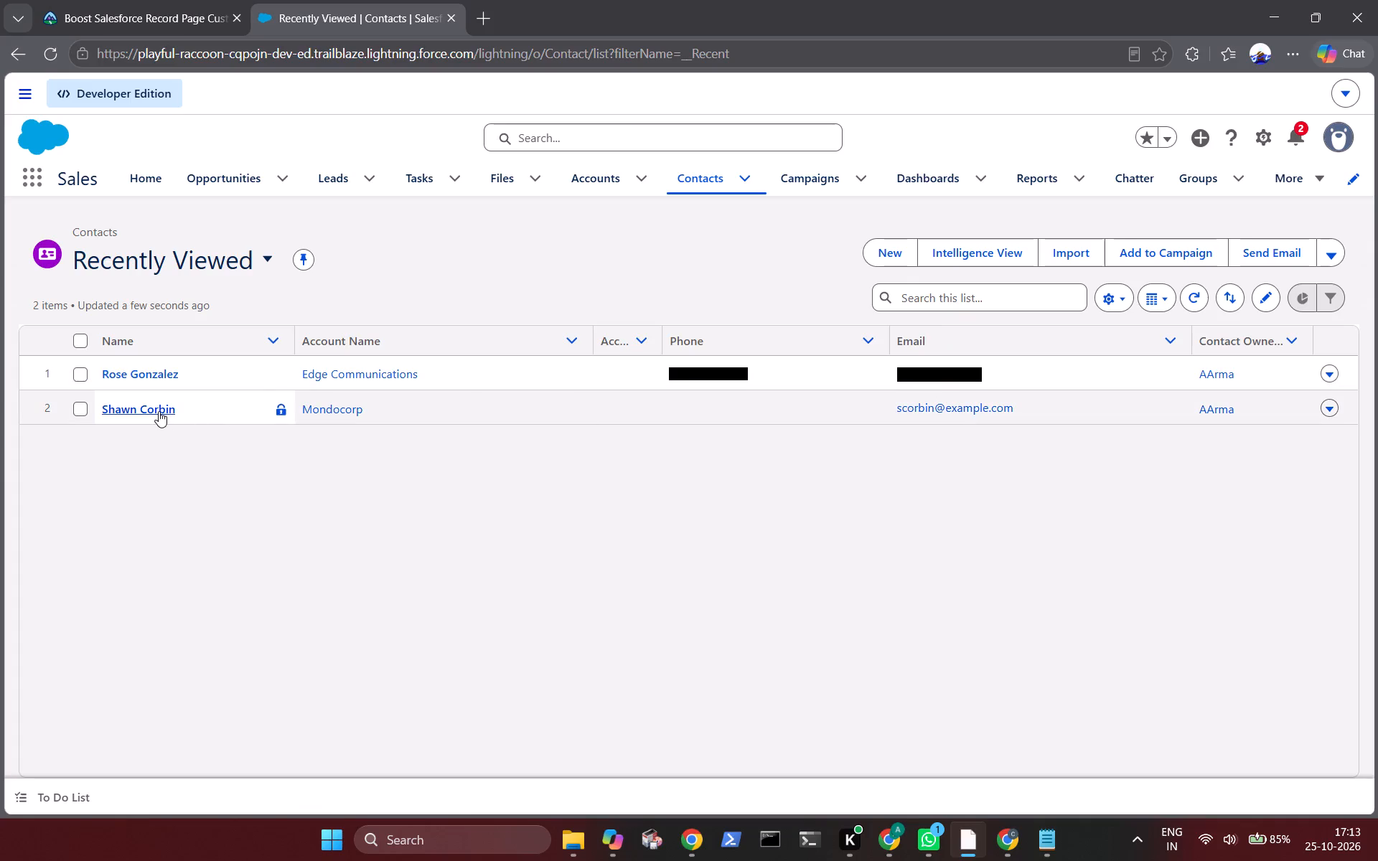
Open the Edge Communications contact's record and edit its page in Lightning App Builder again.
click(151, 374)
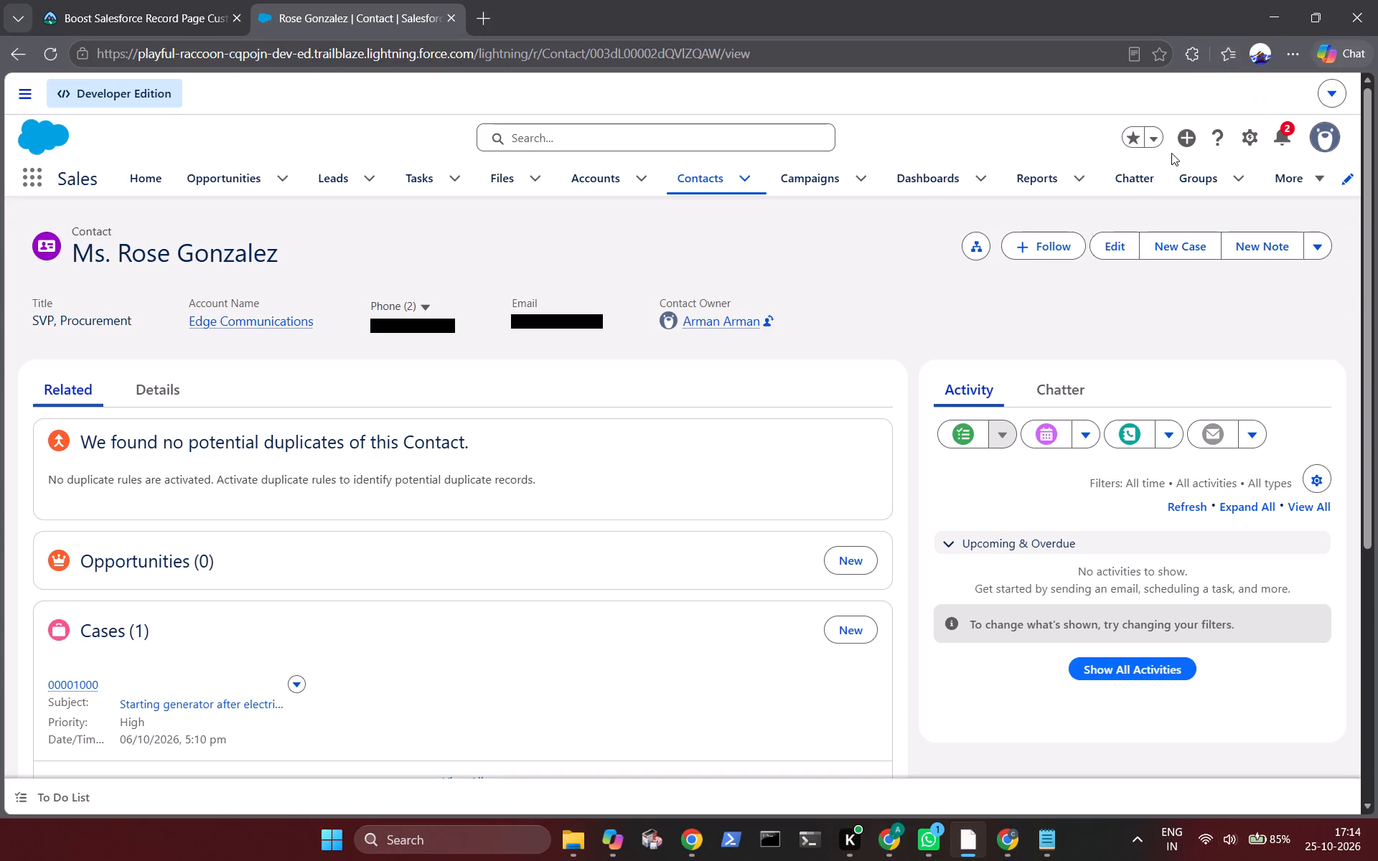
click(1246, 129)
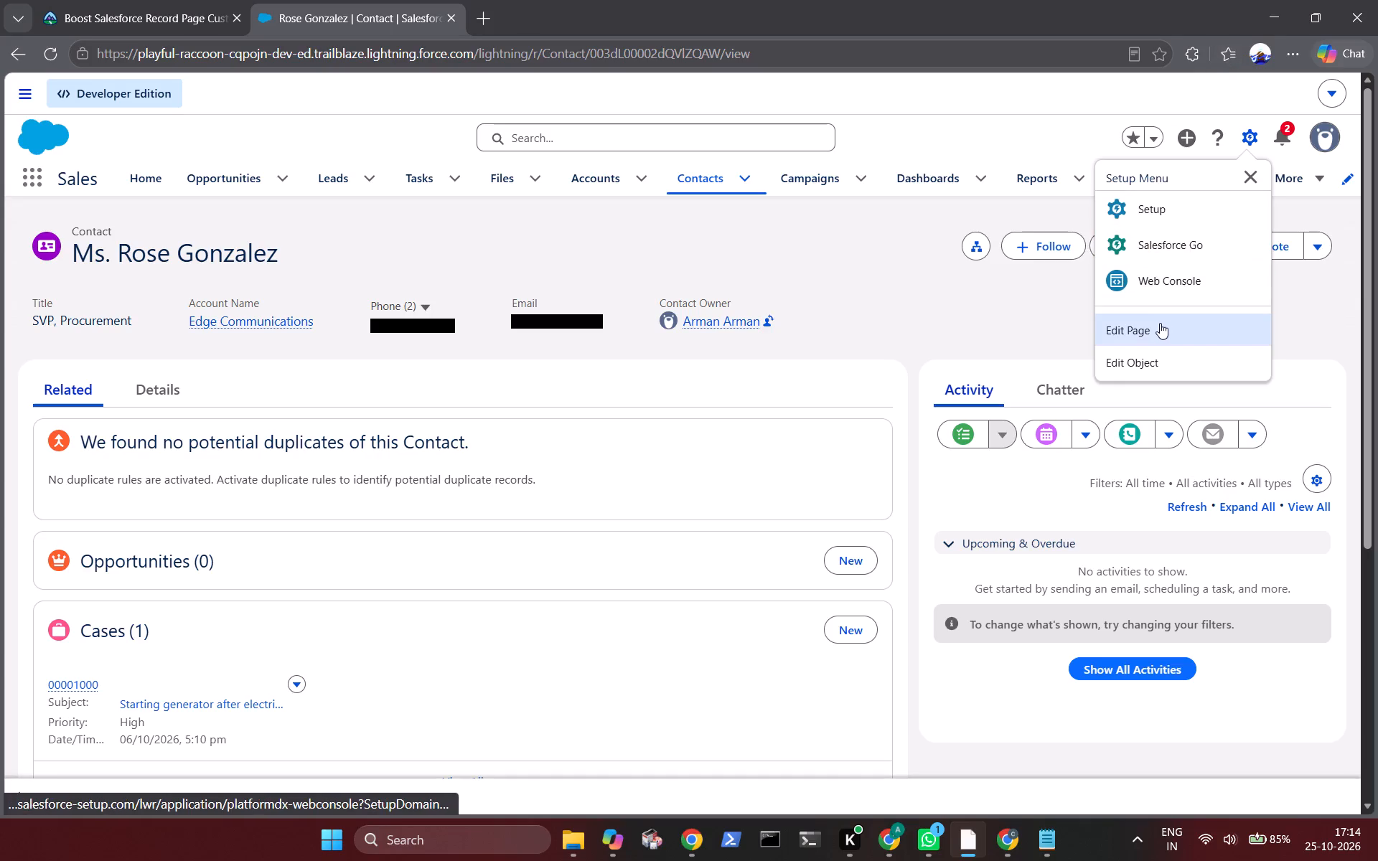
click(1156, 324)
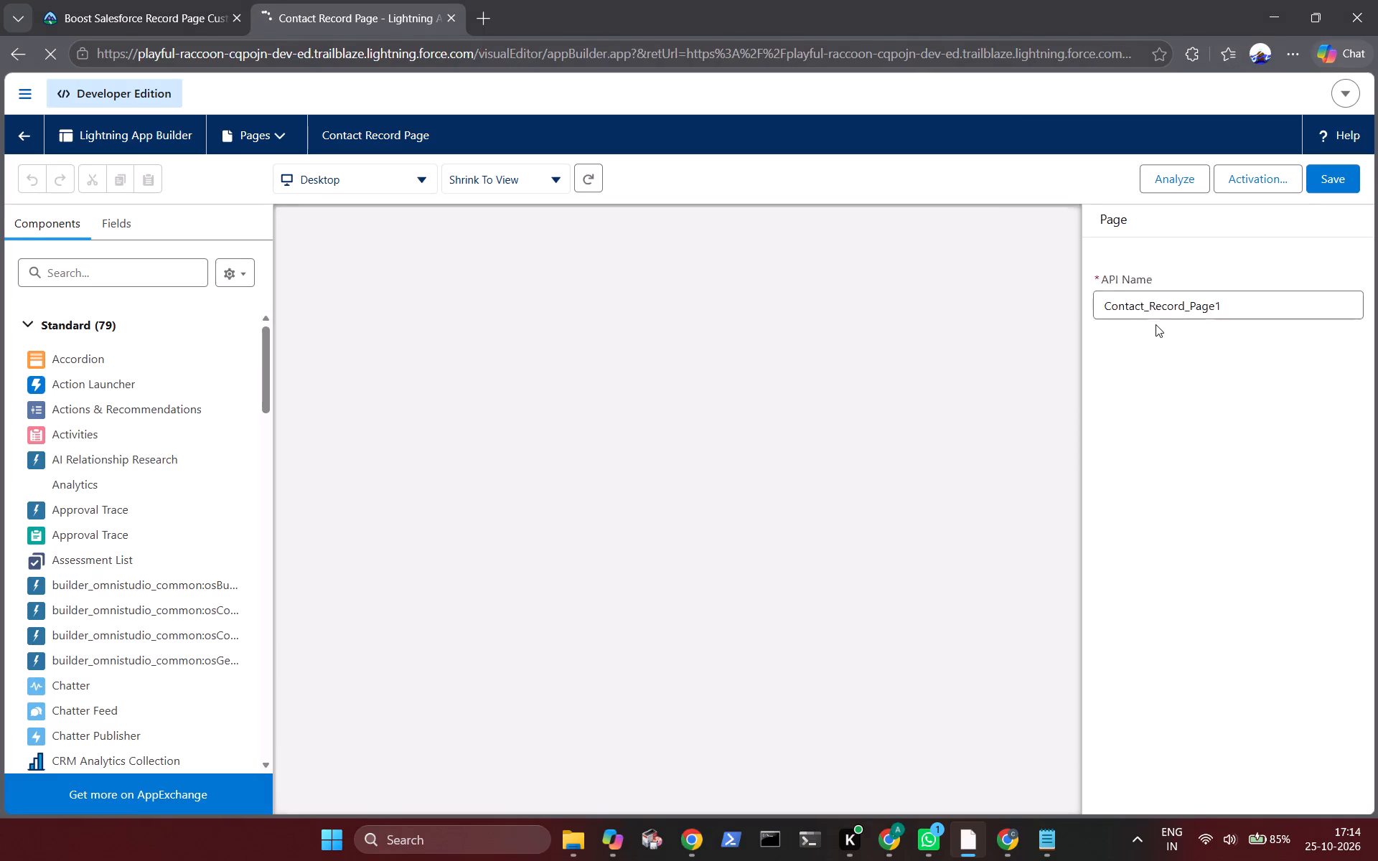
Return to the Trailhead unit and capture a screenshot of the challenge feedback area.
click(84, 9)
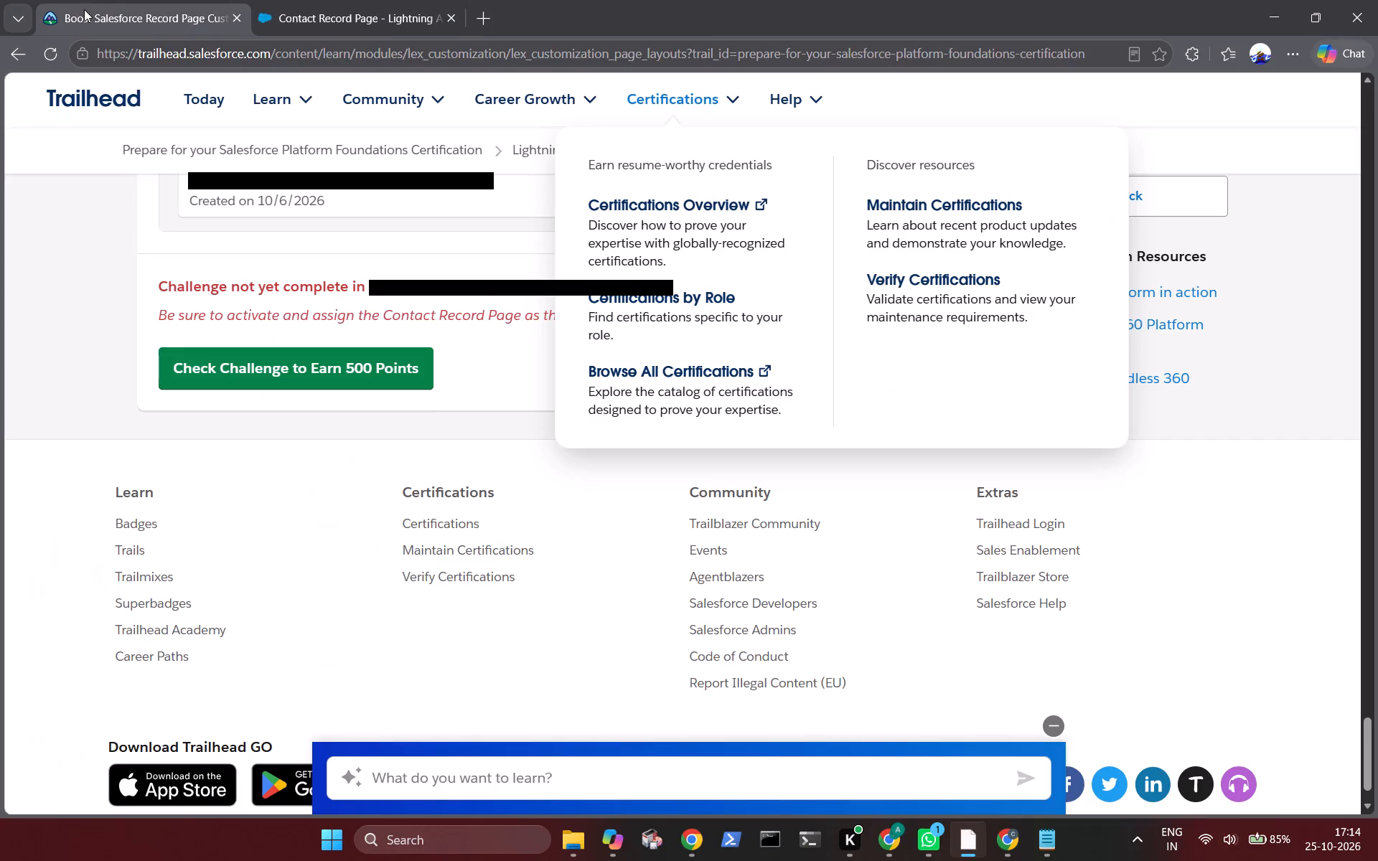
click(515, 369)
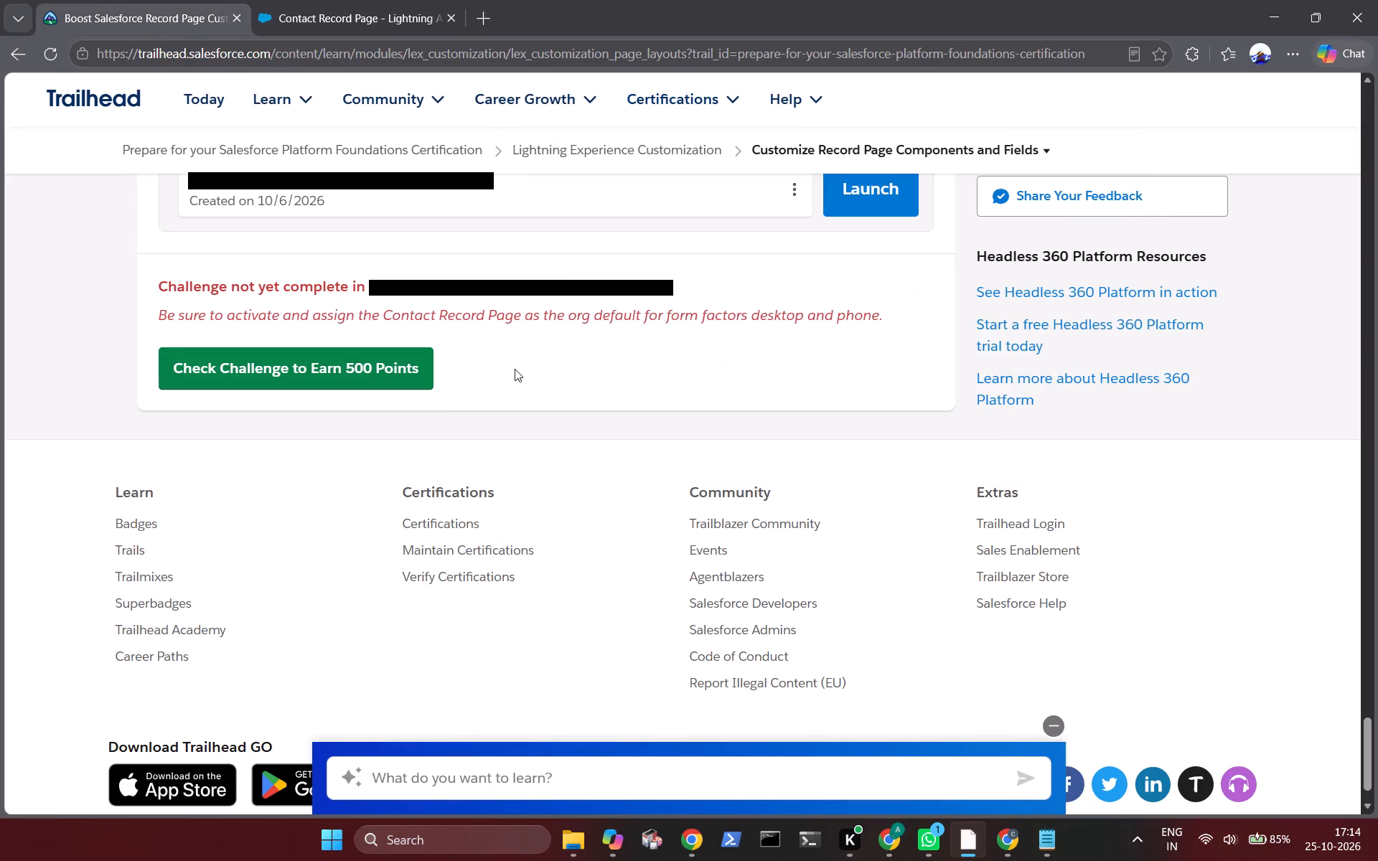
key(Print)
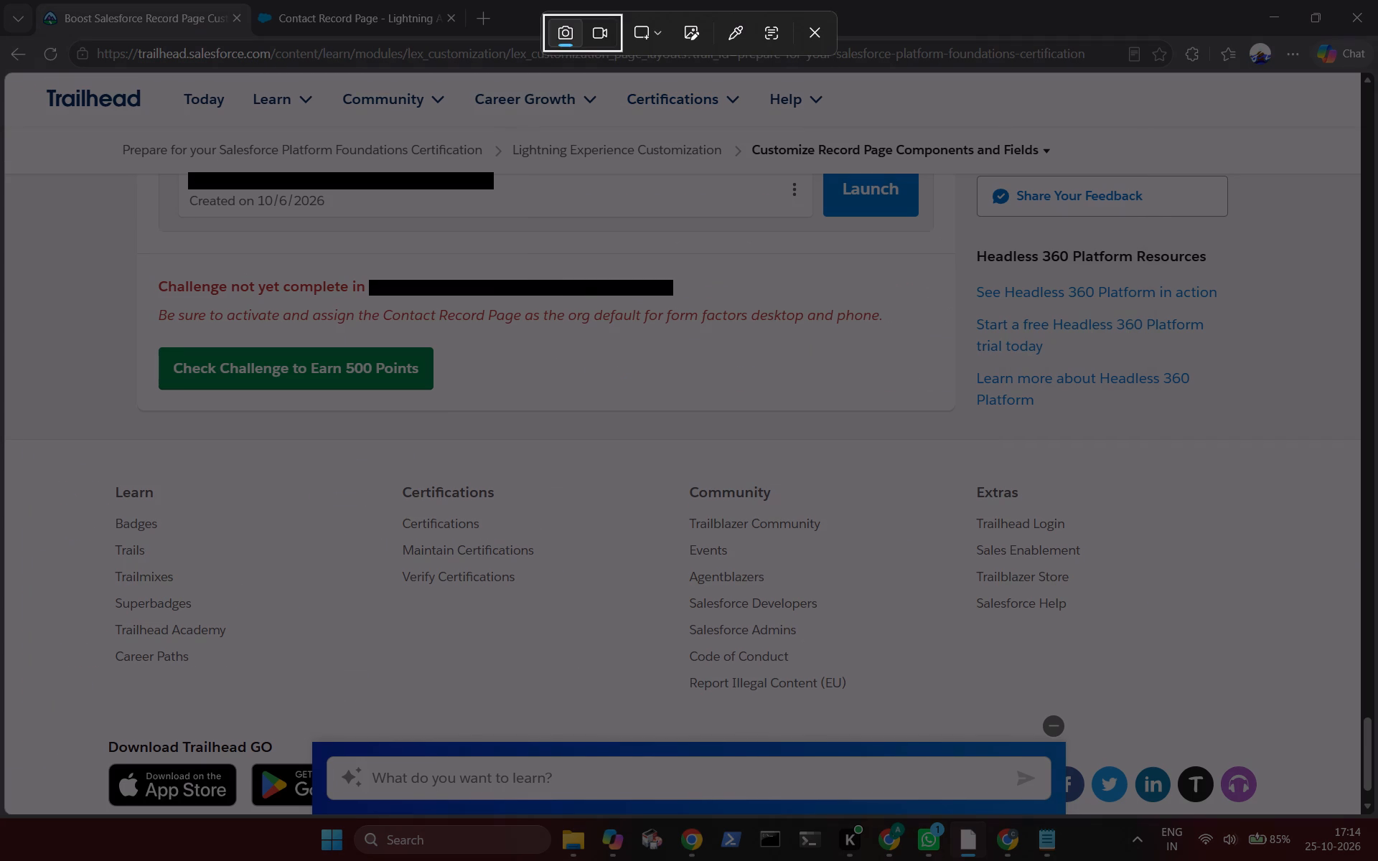
drag(116, 238, 989, 441)
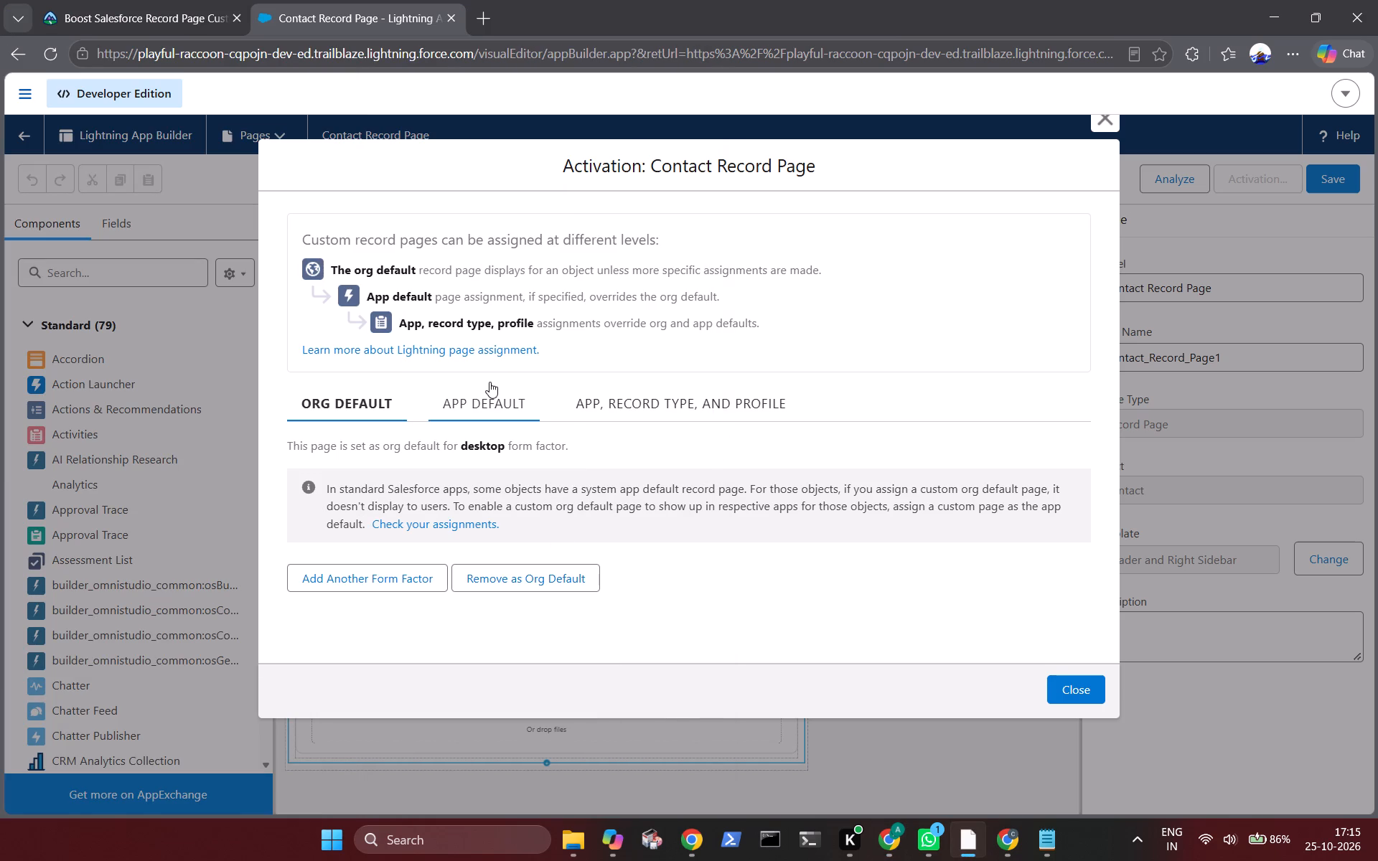
click(374, 405)
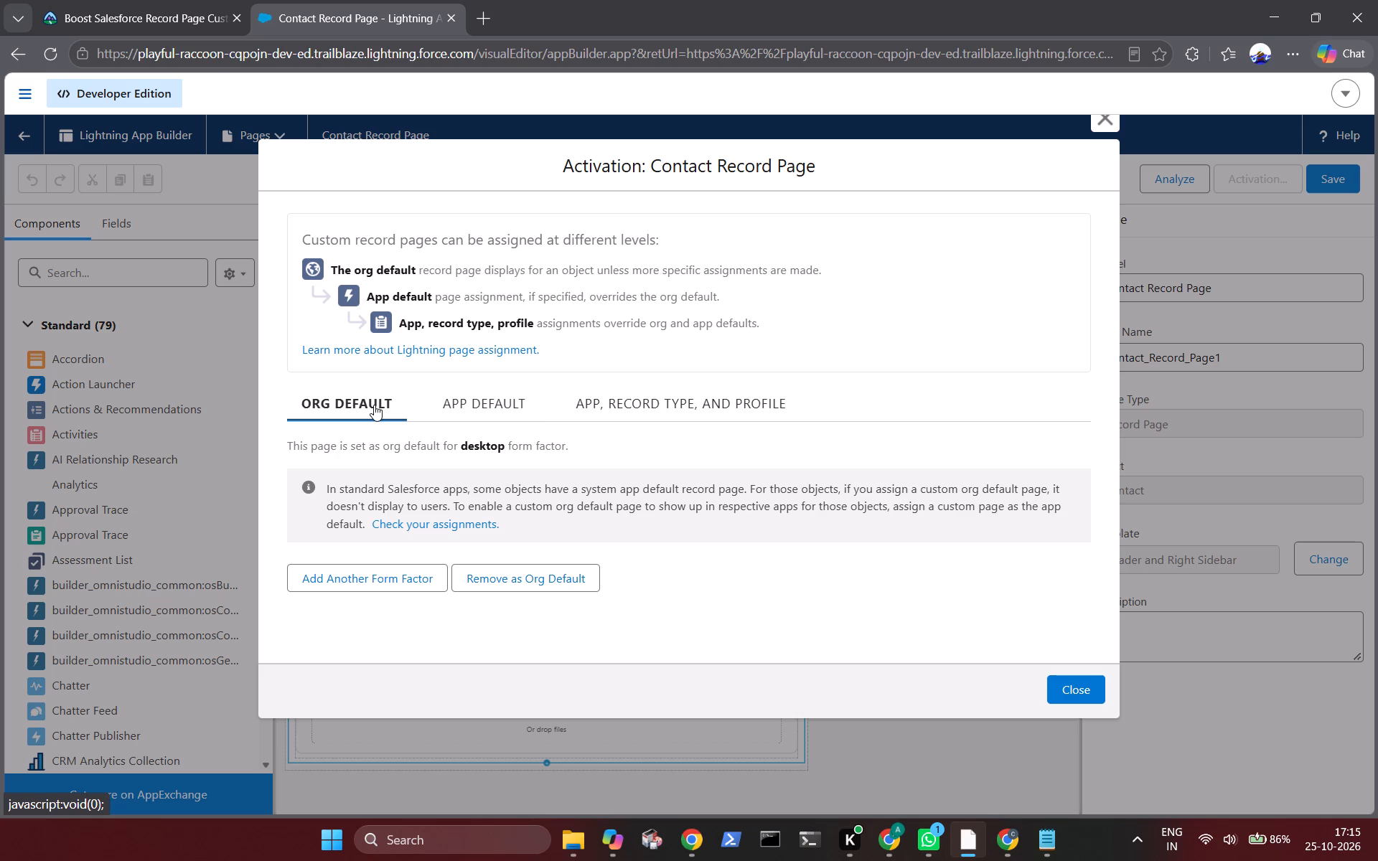
click(435, 588)
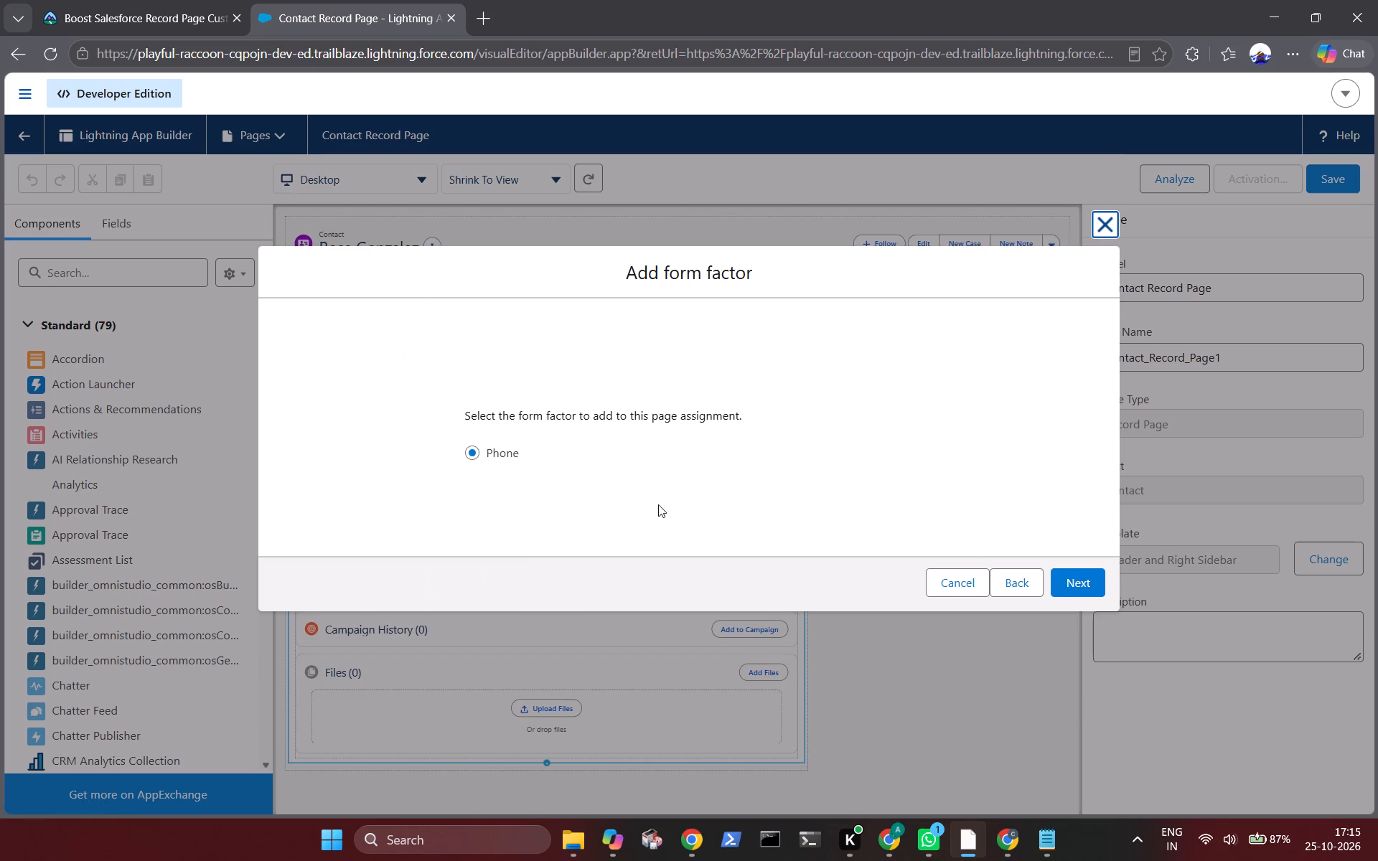
click(1079, 580)
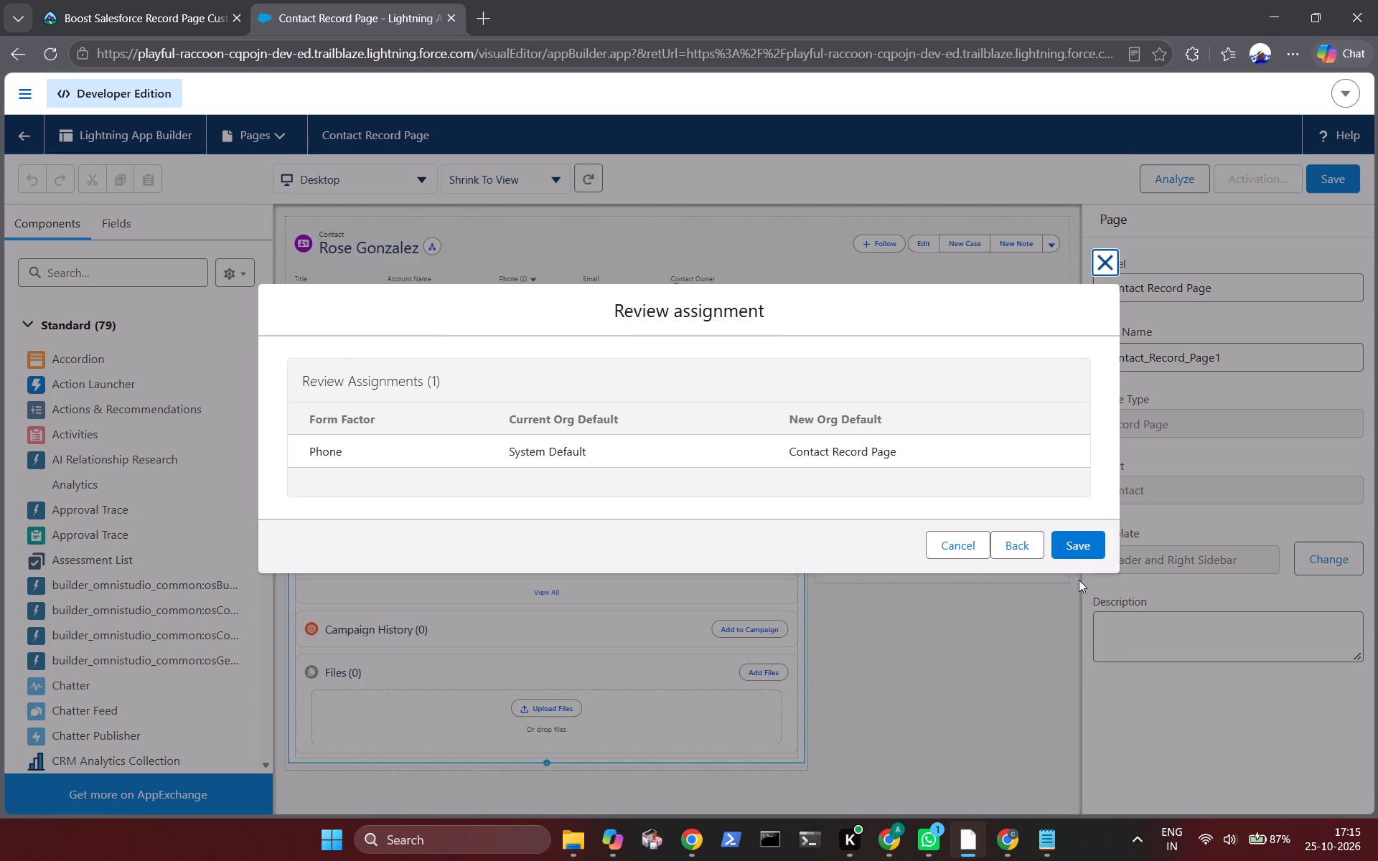
click(1079, 580)
click(1074, 540)
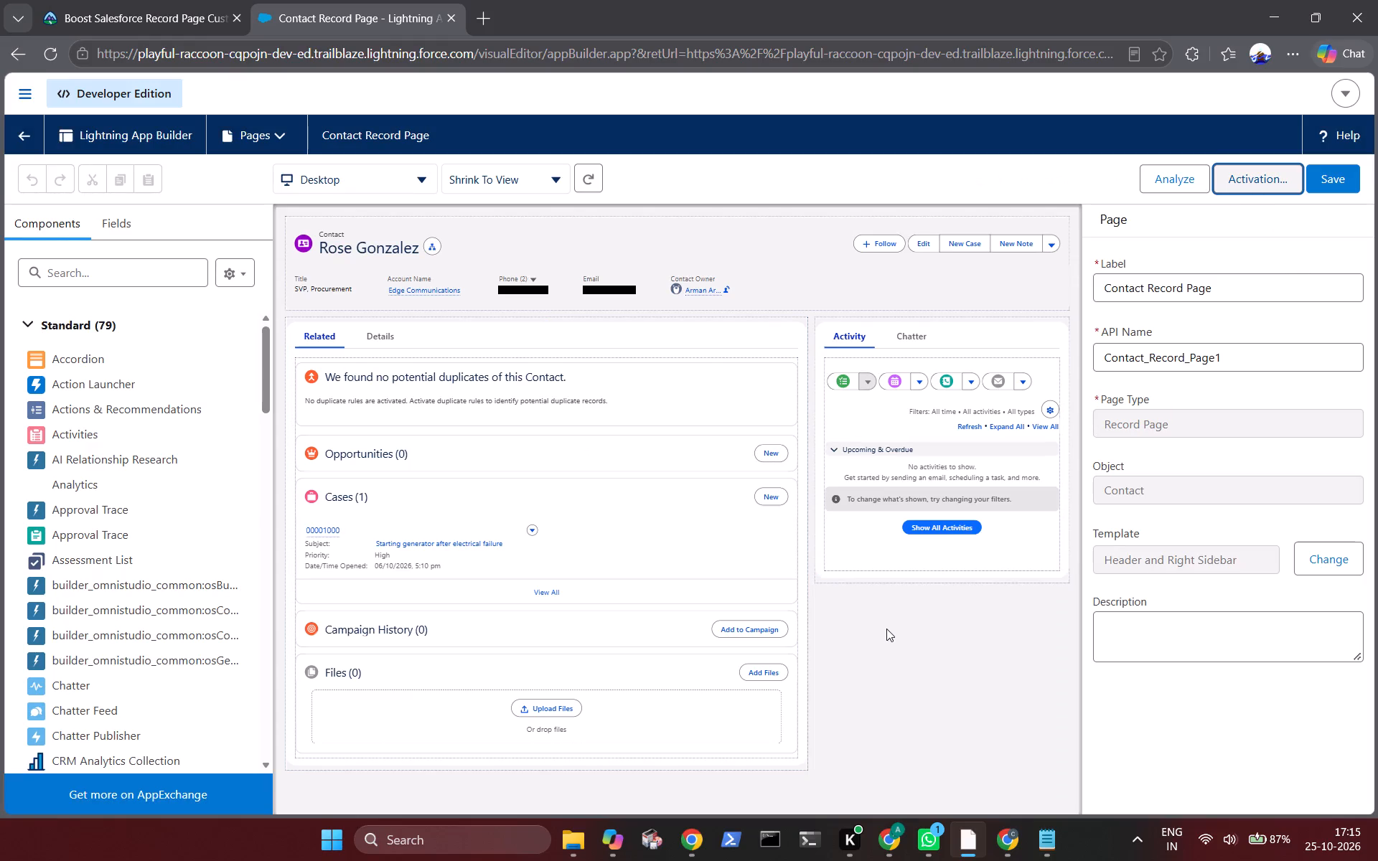
Show the Details tab's content, review the page's org default activation, and save the Contact Record Page.
click(385, 337)
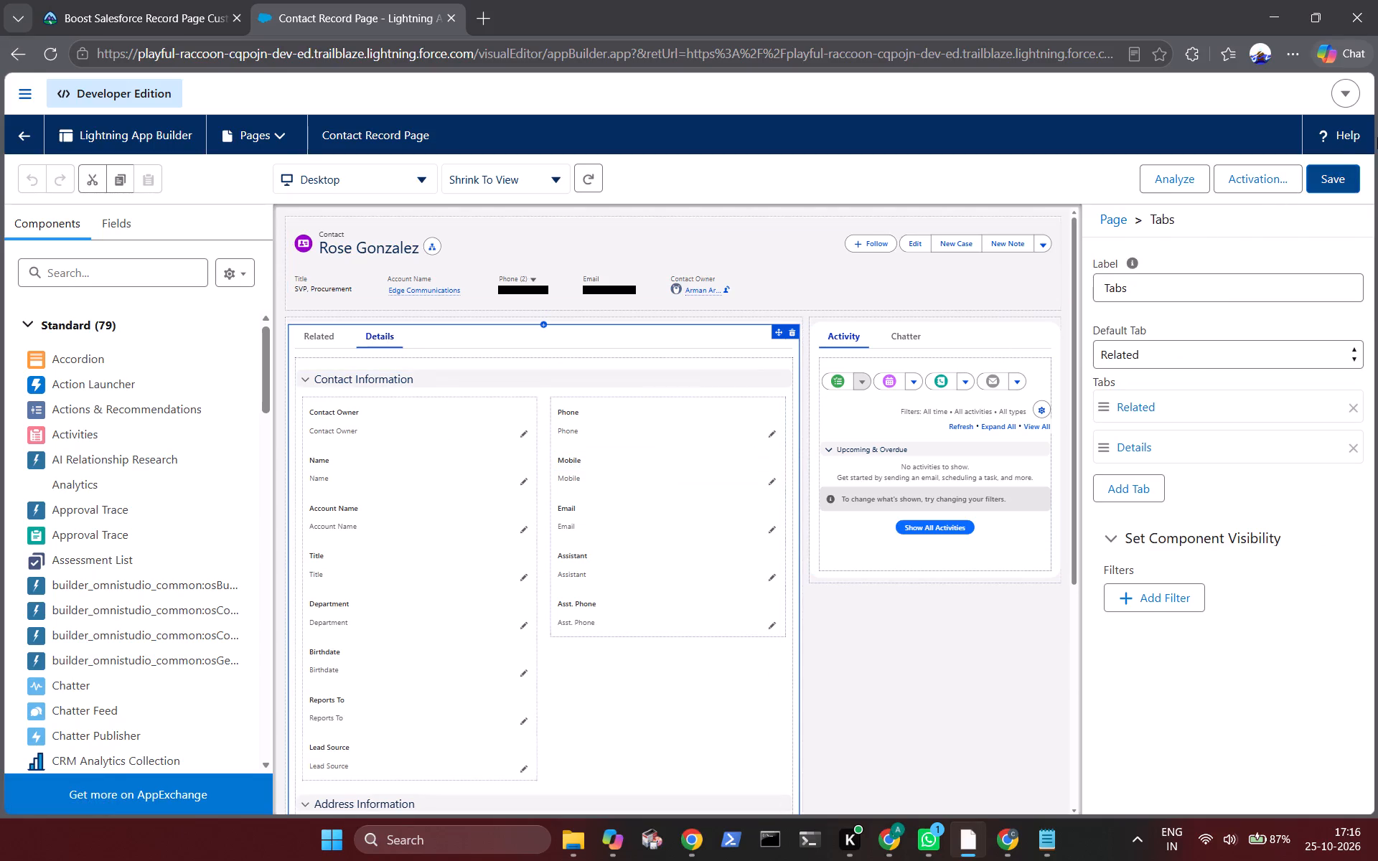
click(1280, 179)
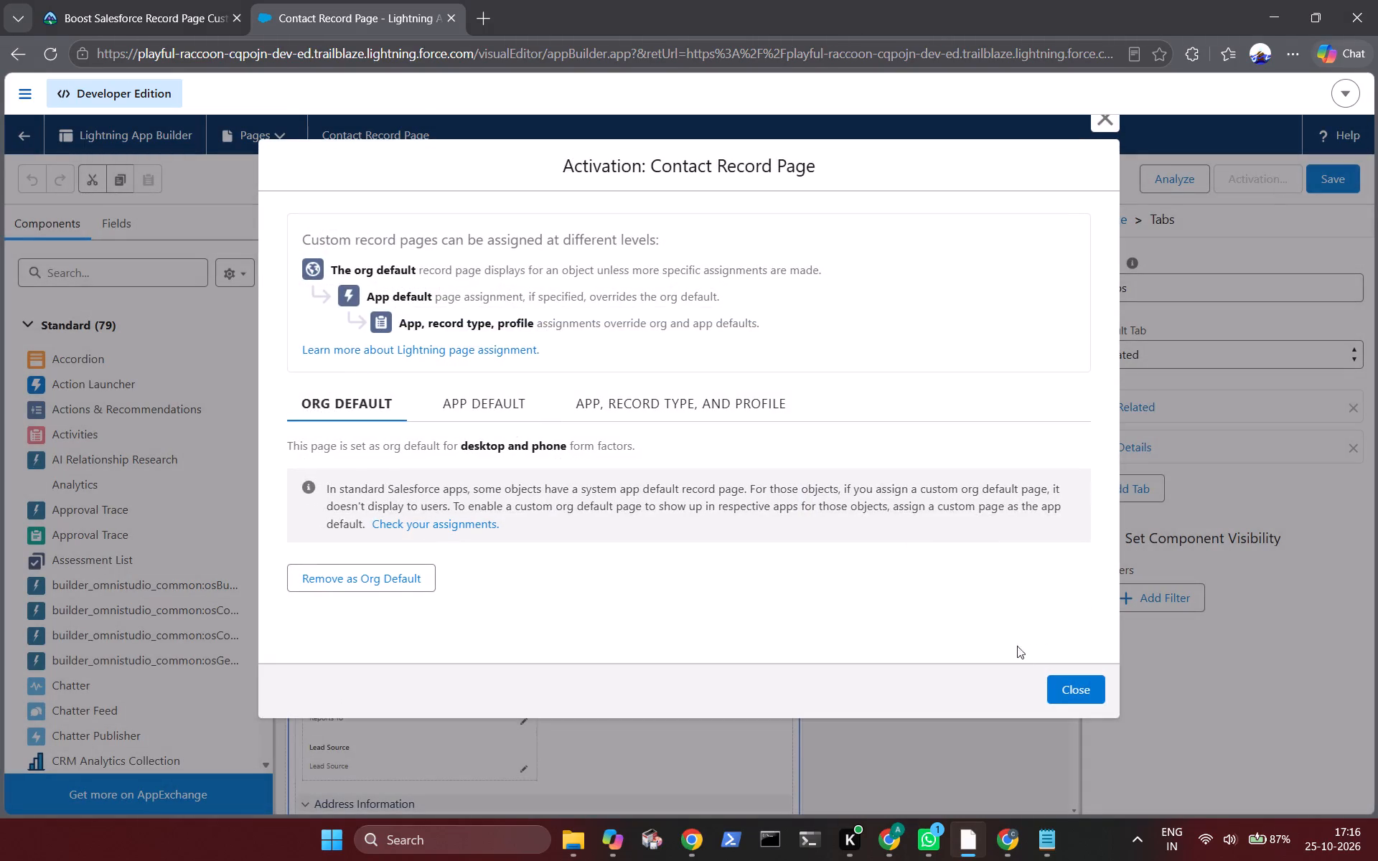
click(1068, 689)
click(1341, 181)
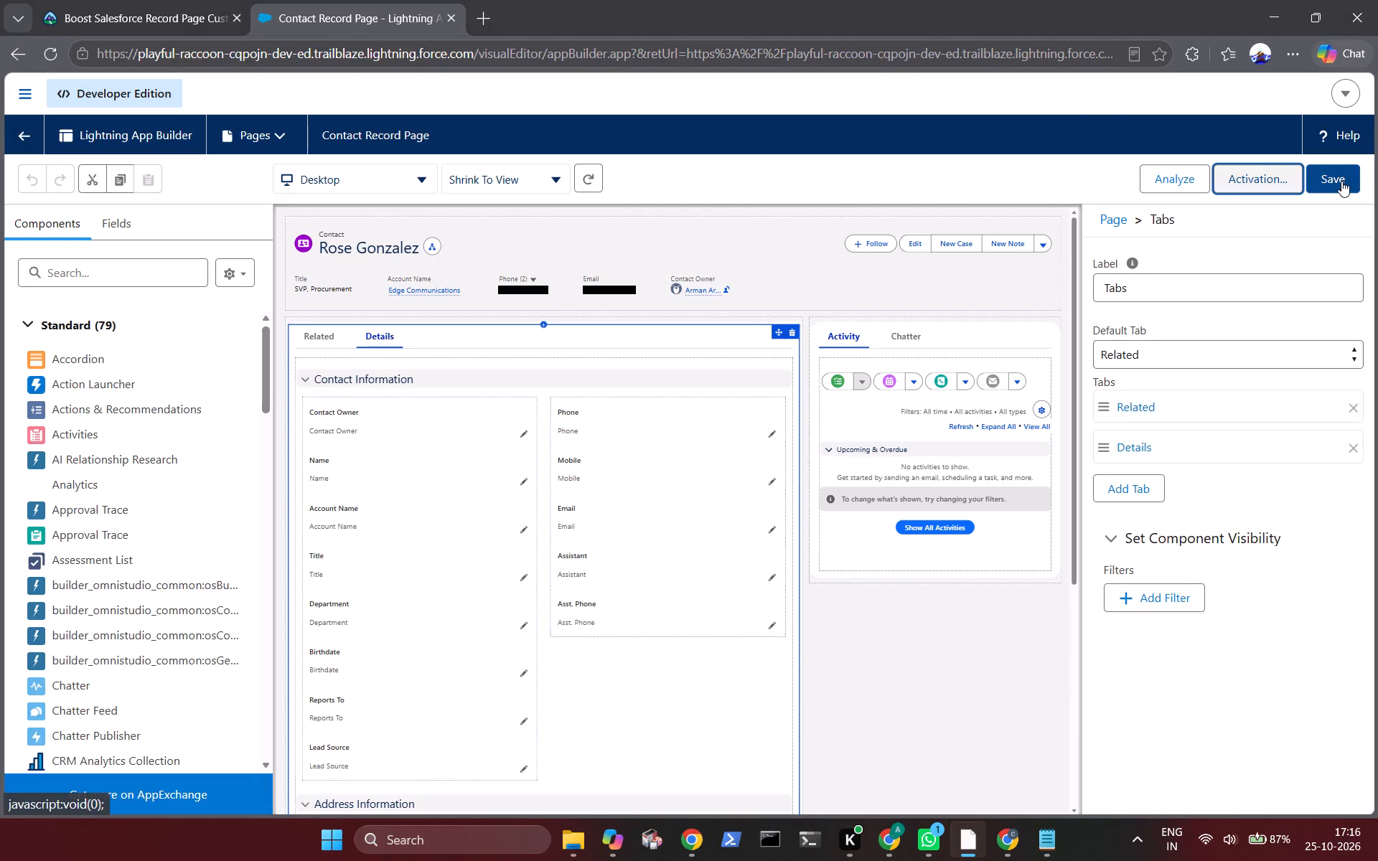
Return to the Trailhead unit and check the challenge to earn 500 points.
click(161, 4)
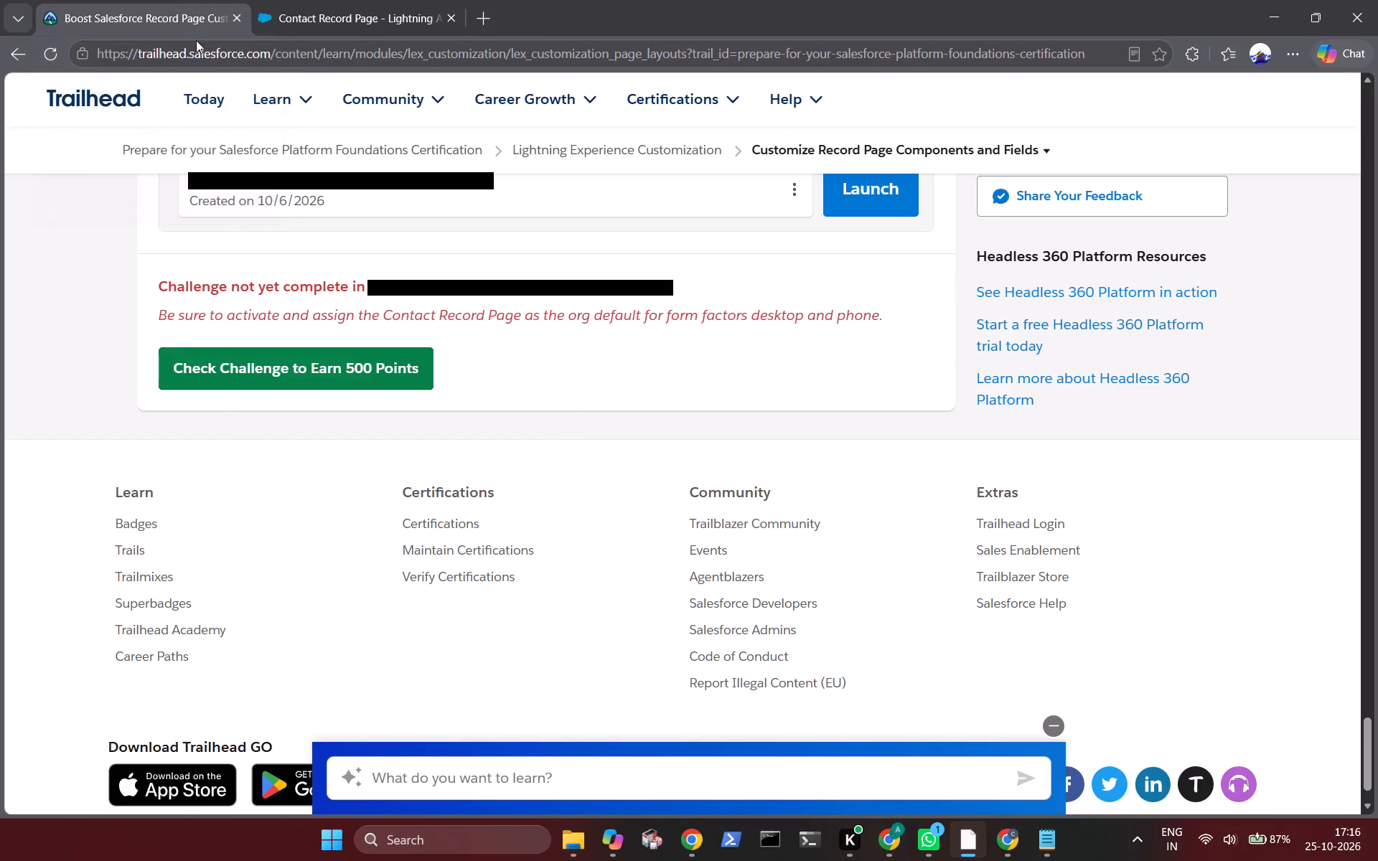
click(841, 374)
click(337, 380)
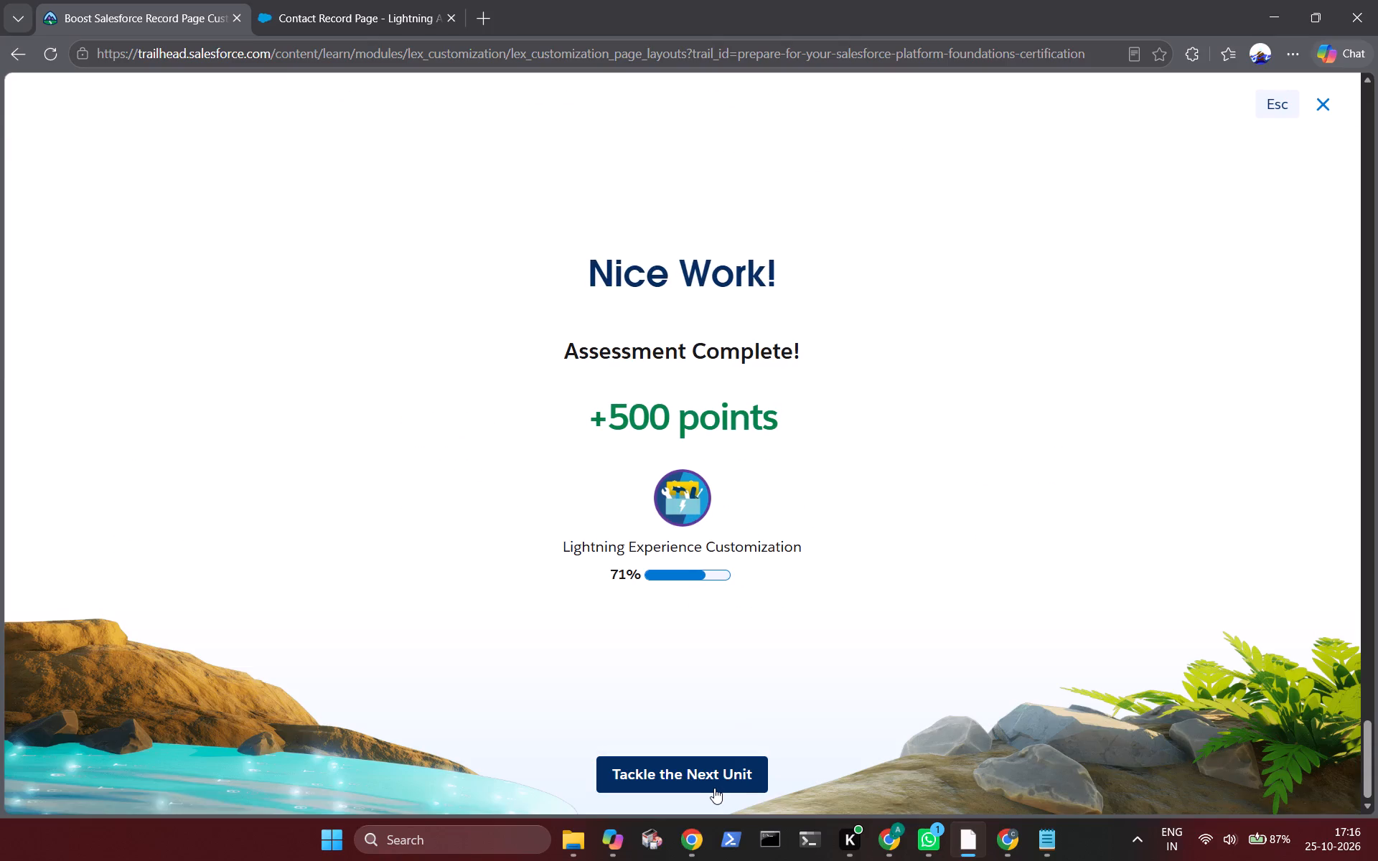
Proceed to the Create Custom Buttons and Links unit, find its challenge requirements, and launch the hands-on org.
click(714, 788)
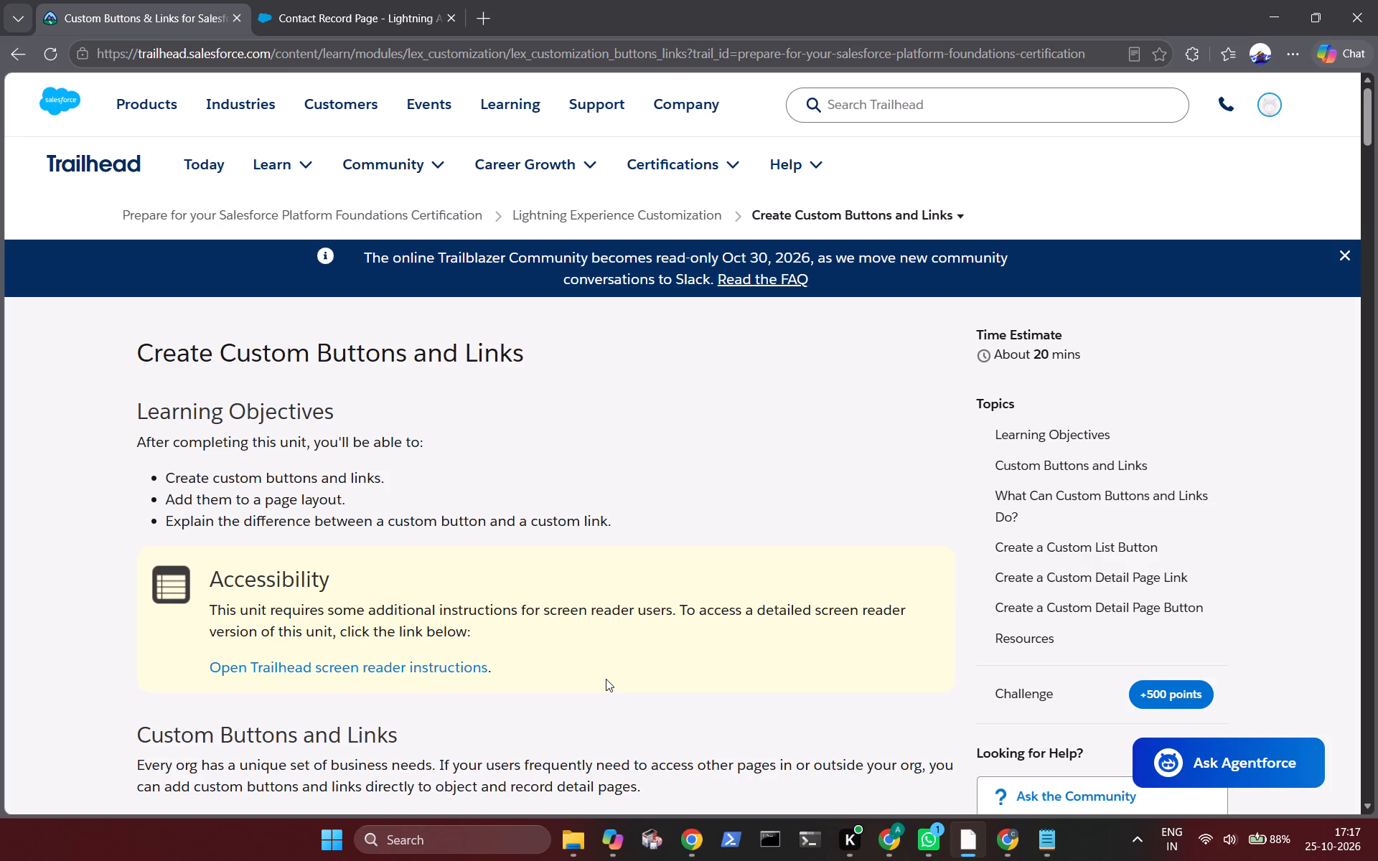
scroll(606, 630, down, 14)
scroll(606, 630, down, 9)
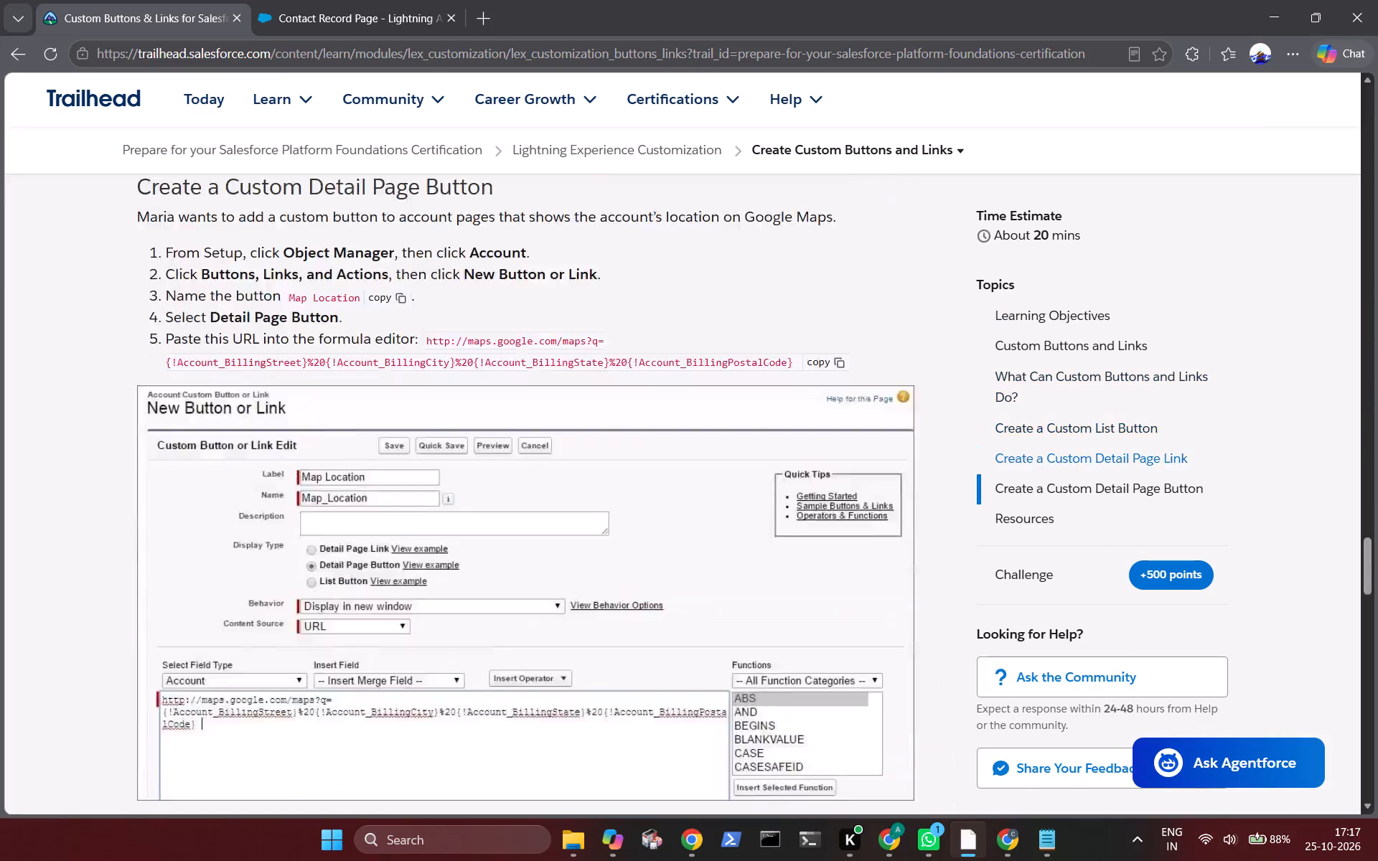
scroll(606, 630, down, 8)
scroll(668, 390, up, 3)
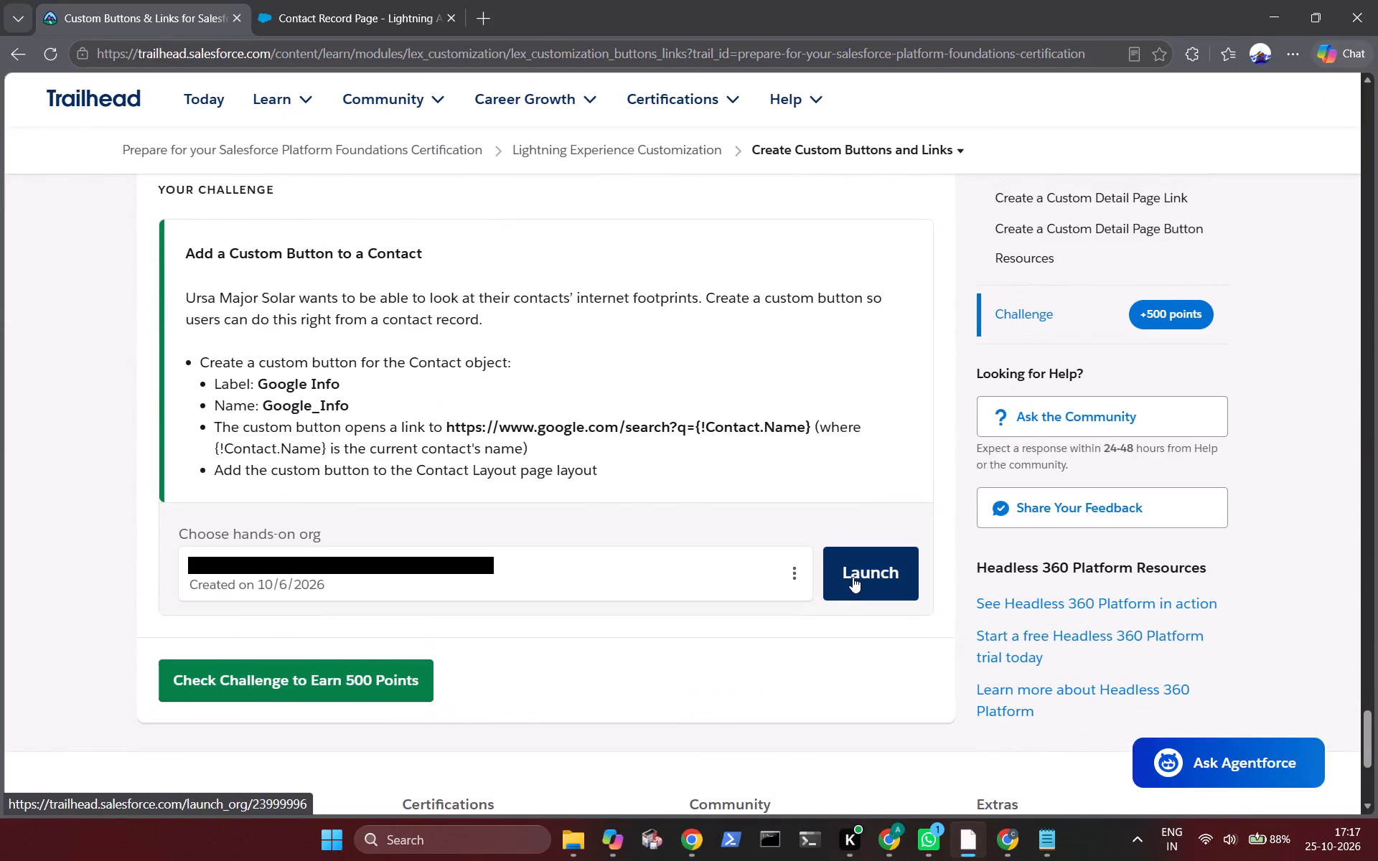
click(853, 577)
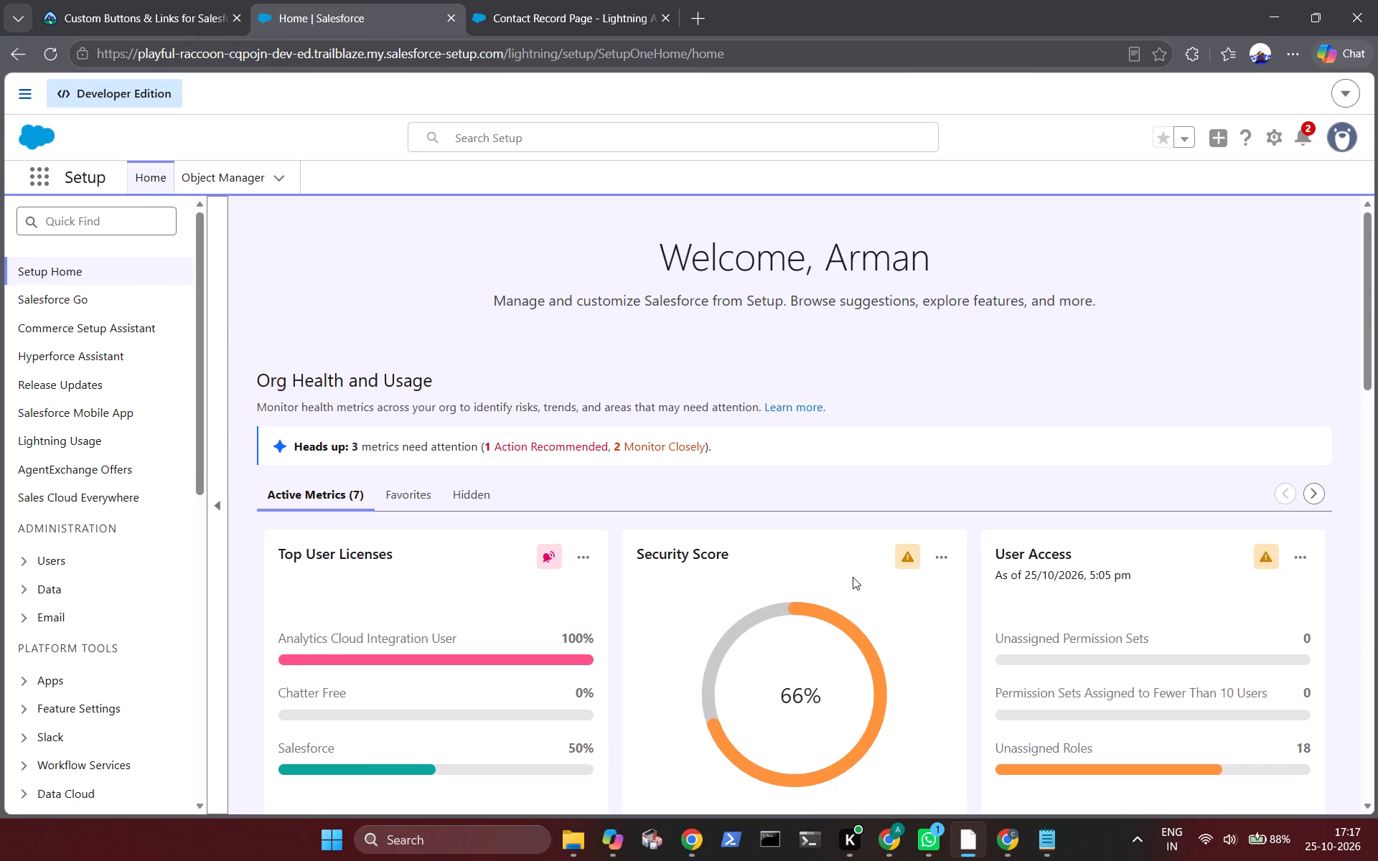
Return to the Trailhead challenge and copy the required button label "Google Info".
click(171, 0)
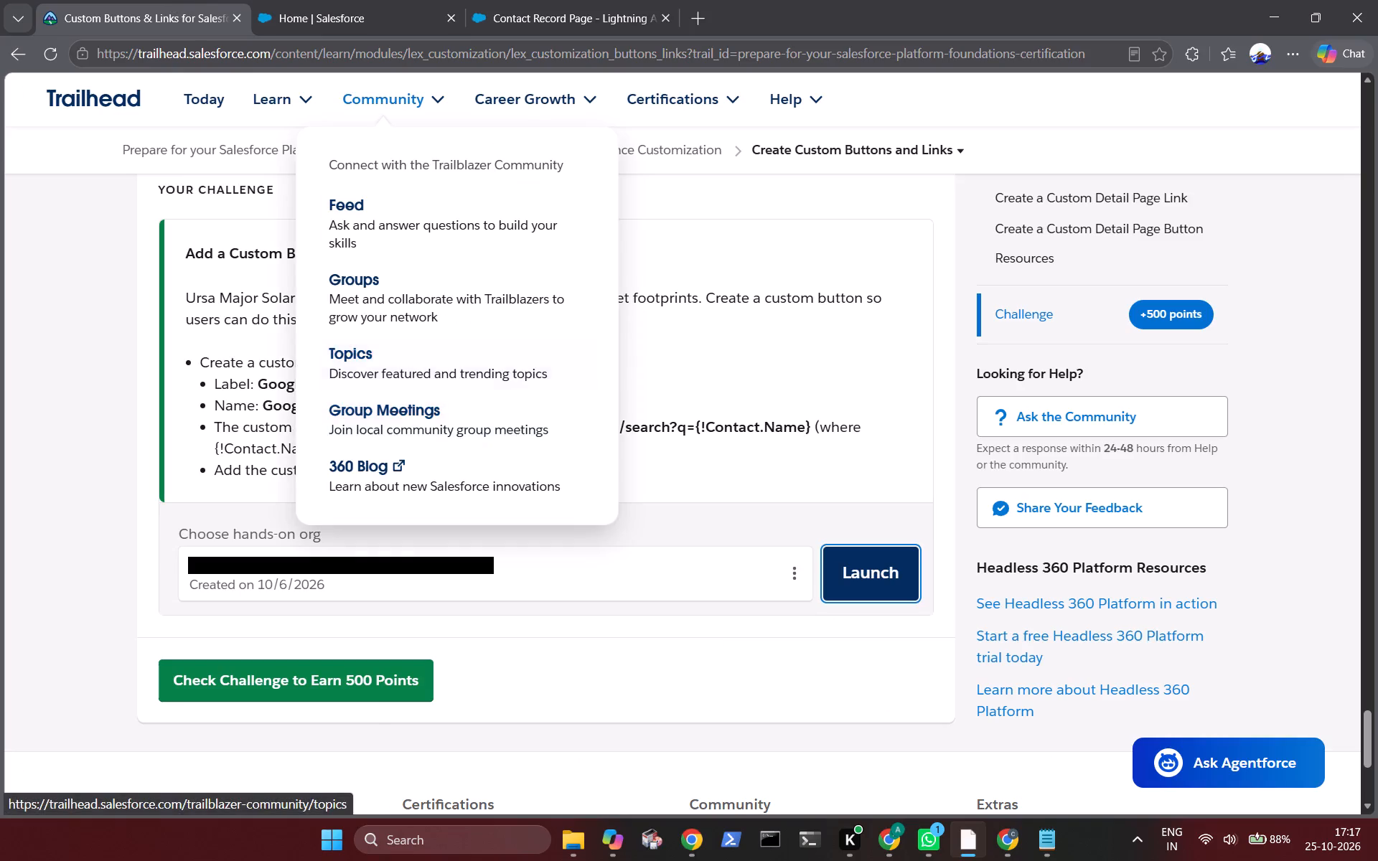
drag(283, 362, 361, 385)
click(361, 385)
click(361, 385)
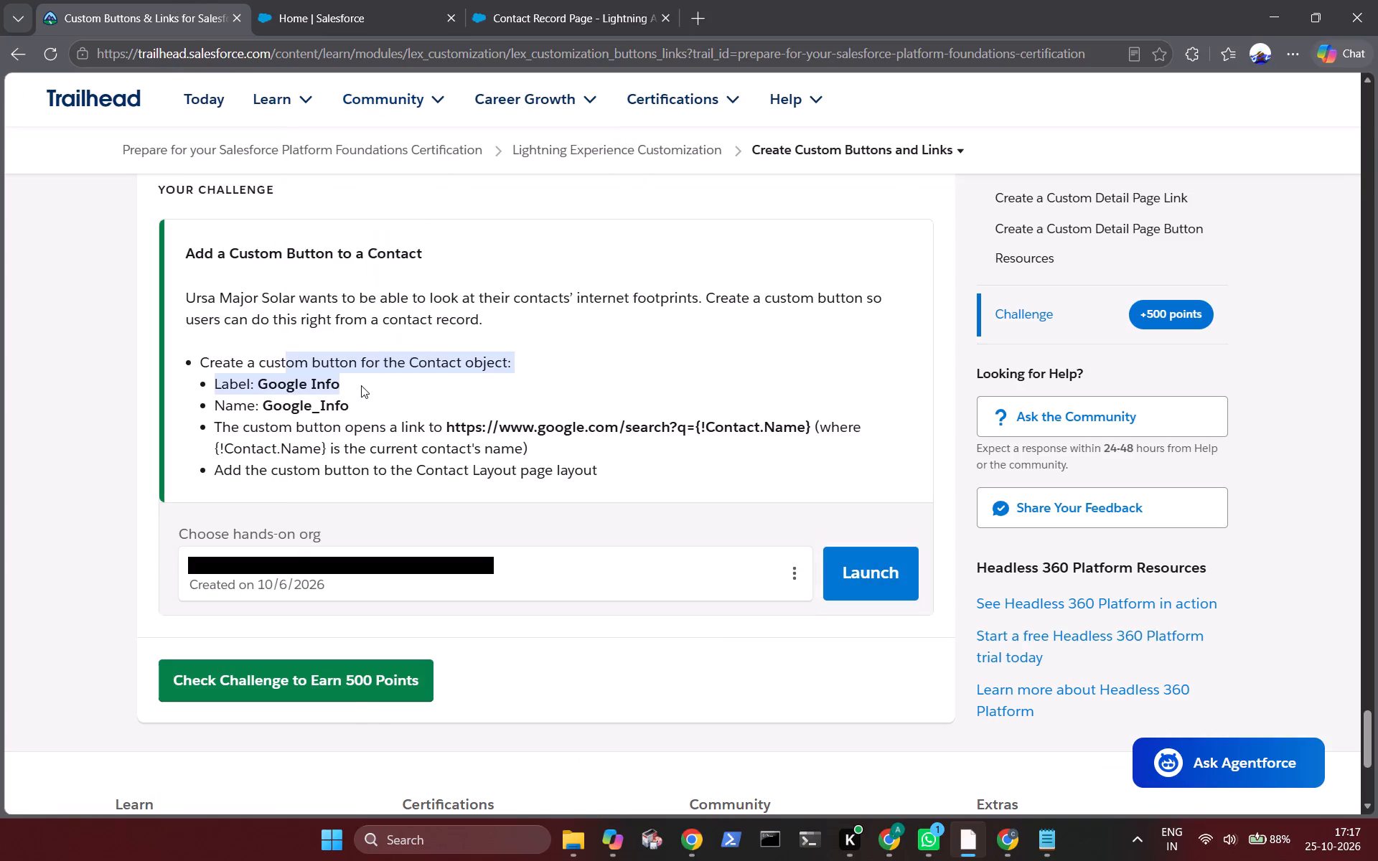
drag(361, 385, 259, 382)
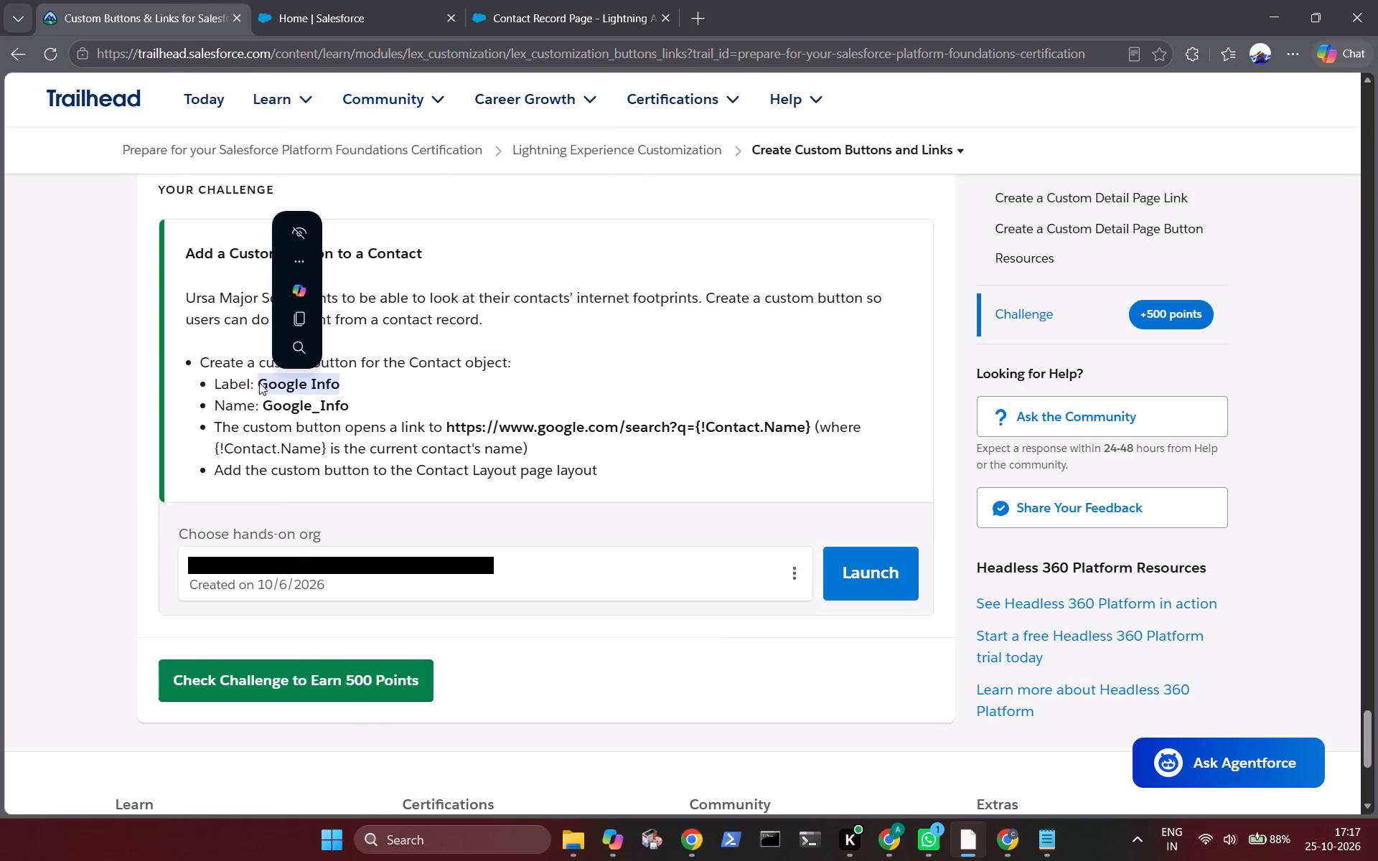
key(ctrl+c)
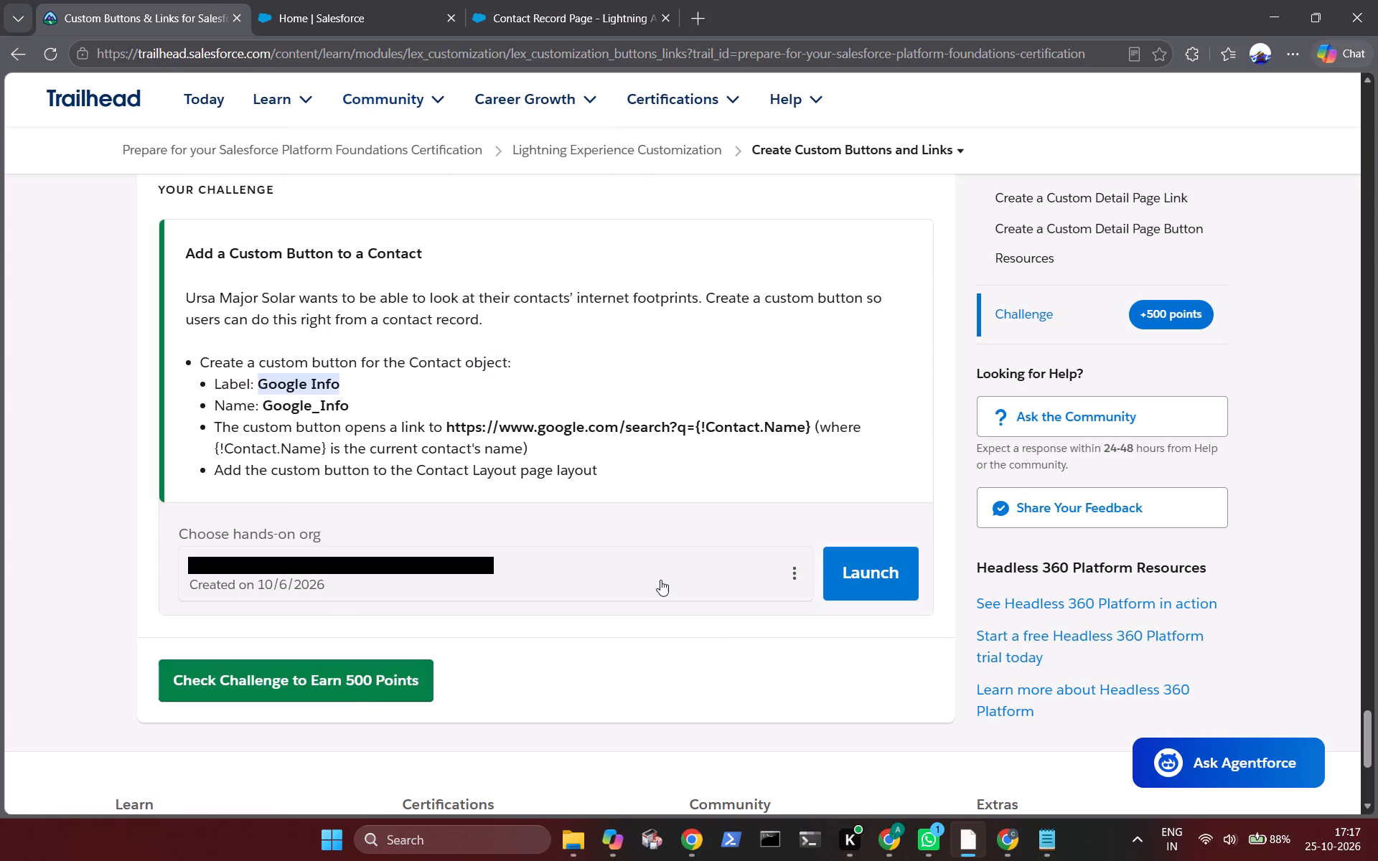
In the launched org's Setup, search Object Manager for "contact" and open the Contact object.
click(349, 7)
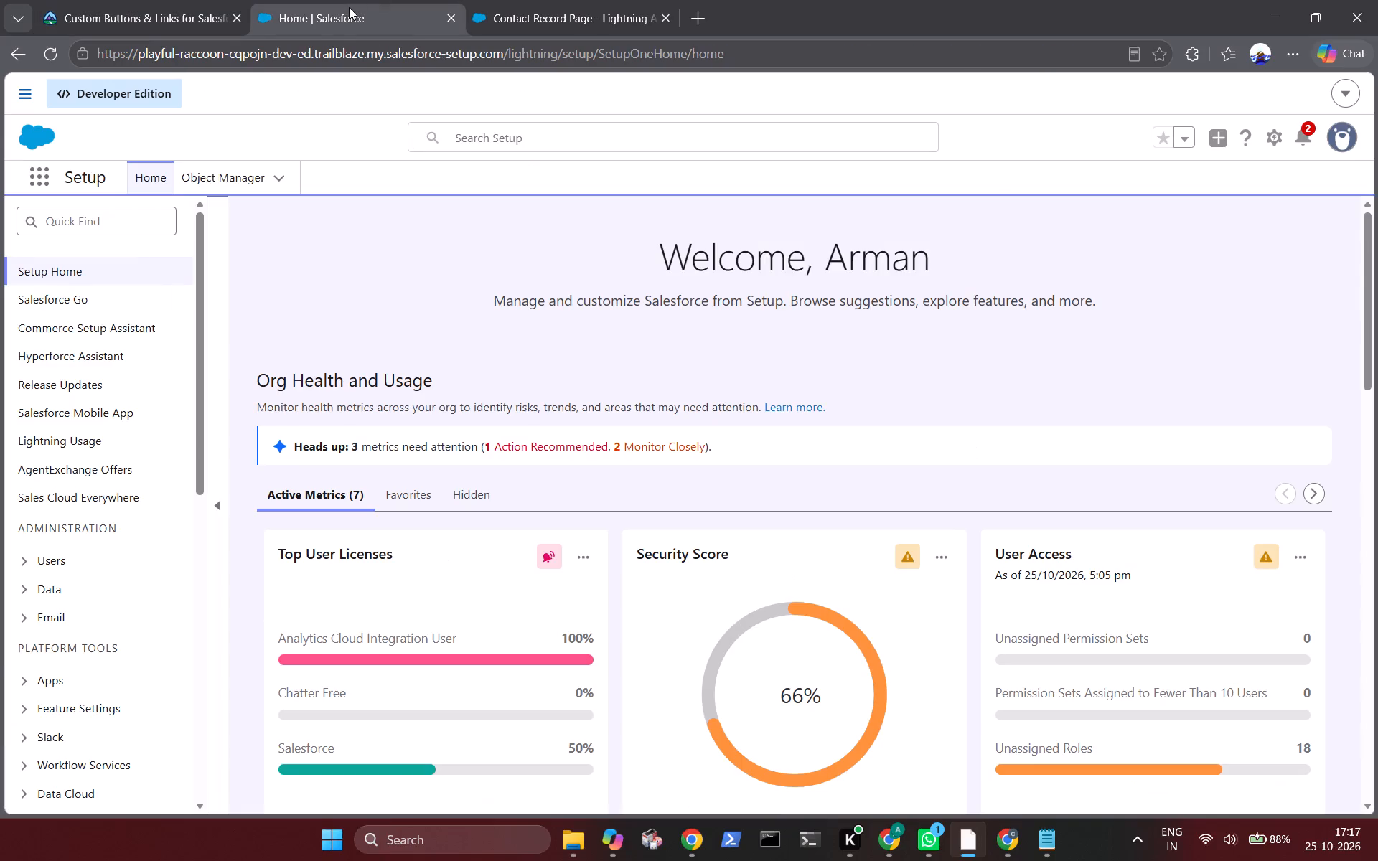
click(1267, 132)
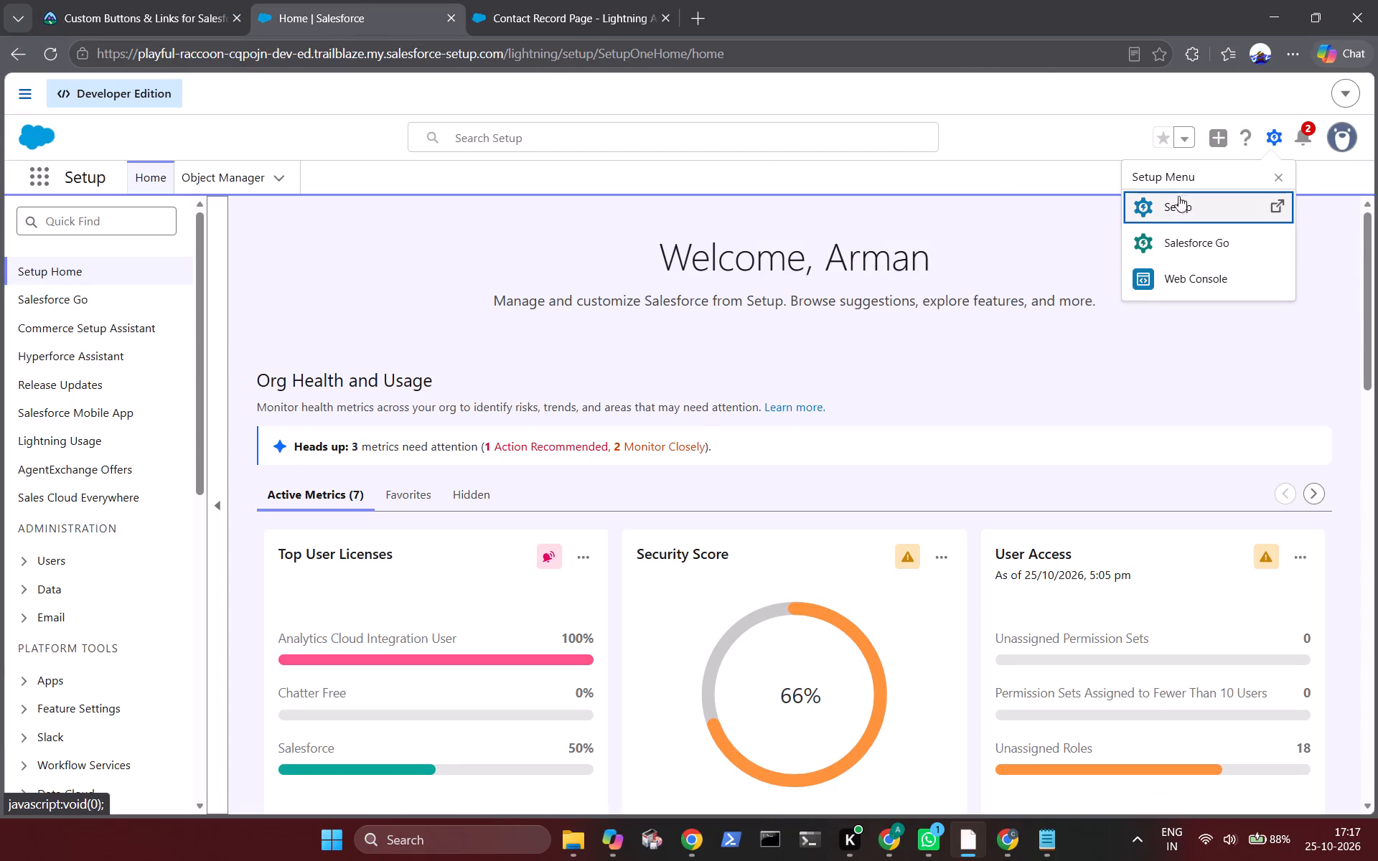
click(1172, 211)
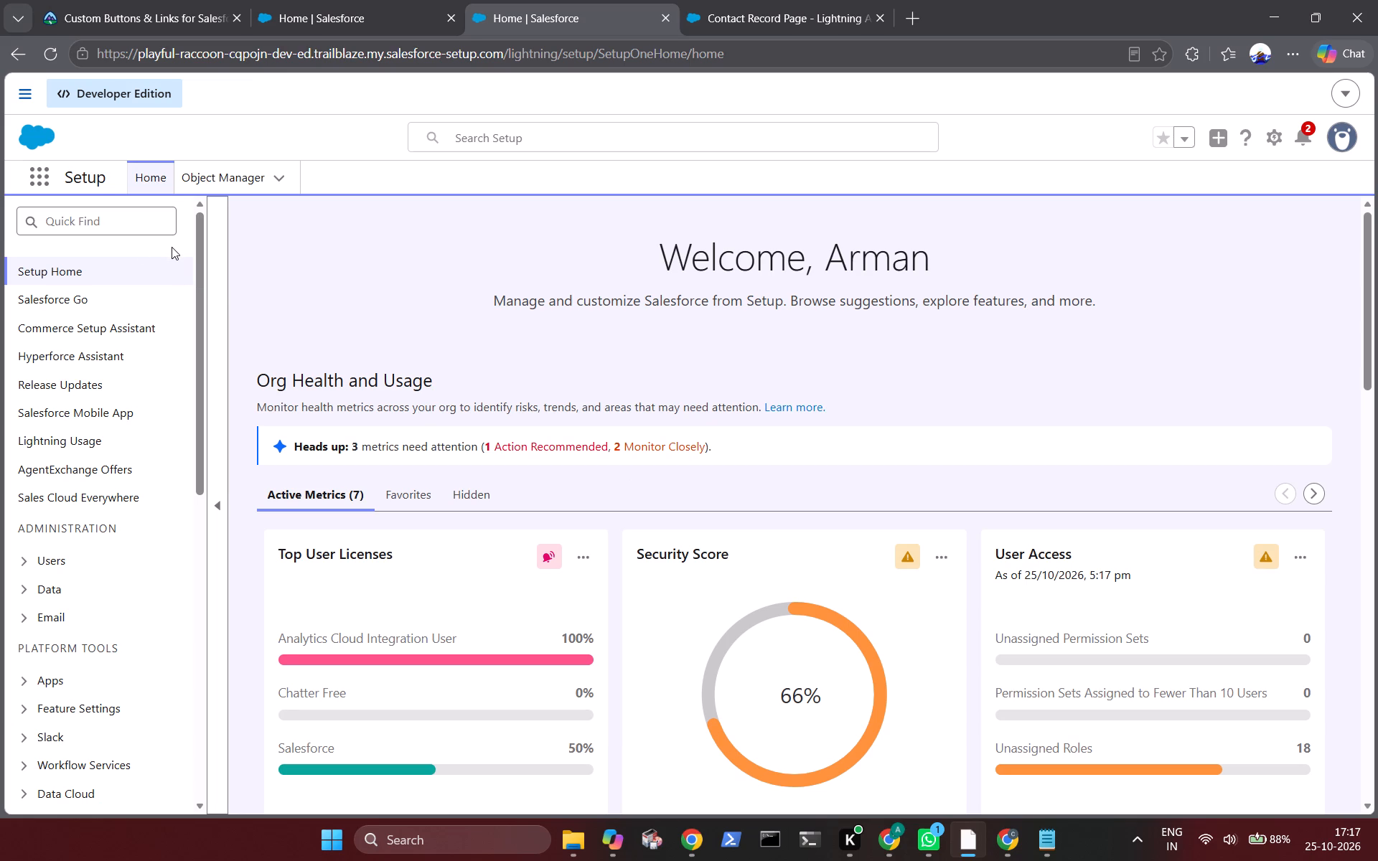
click(222, 175)
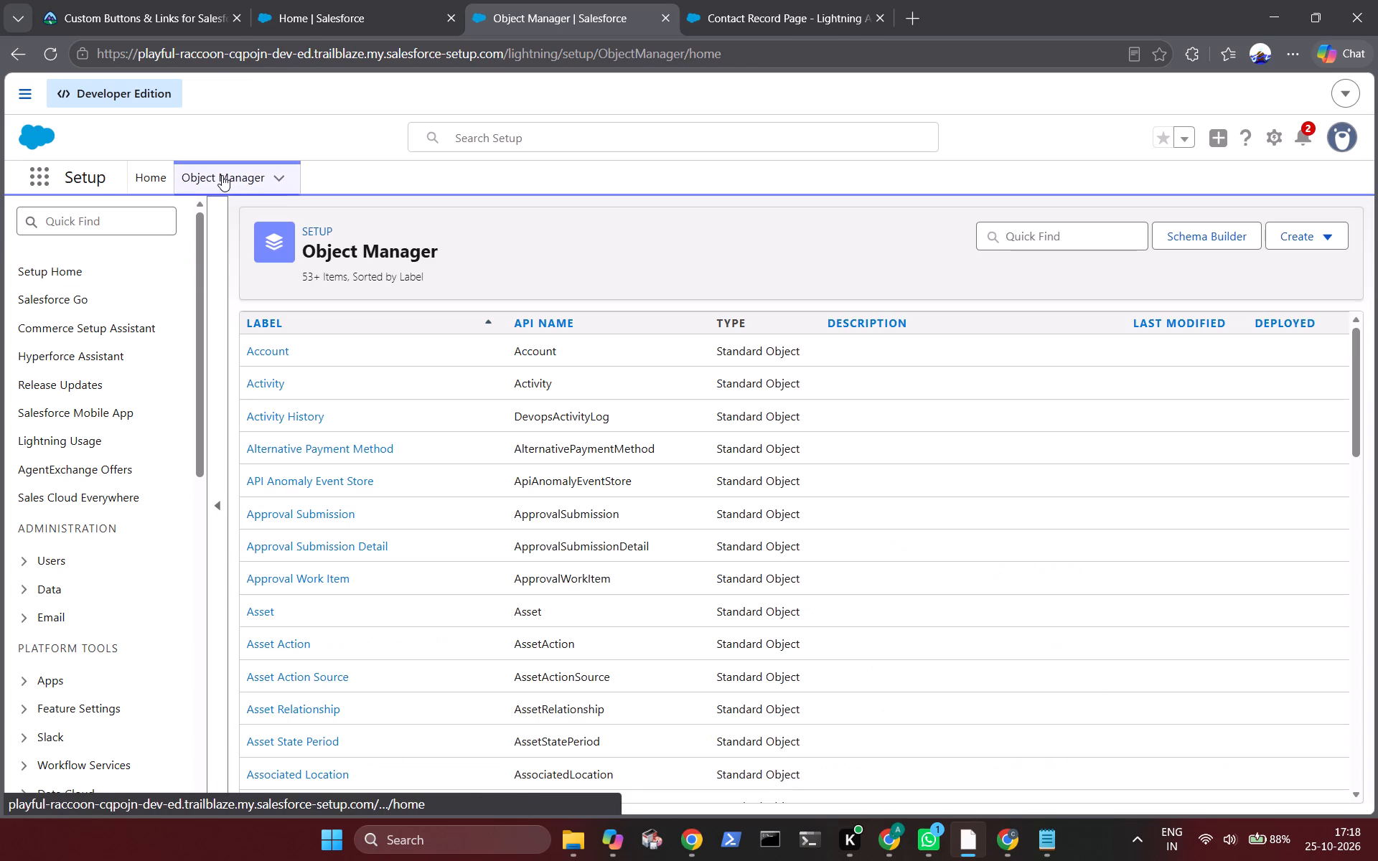
click(1031, 247)
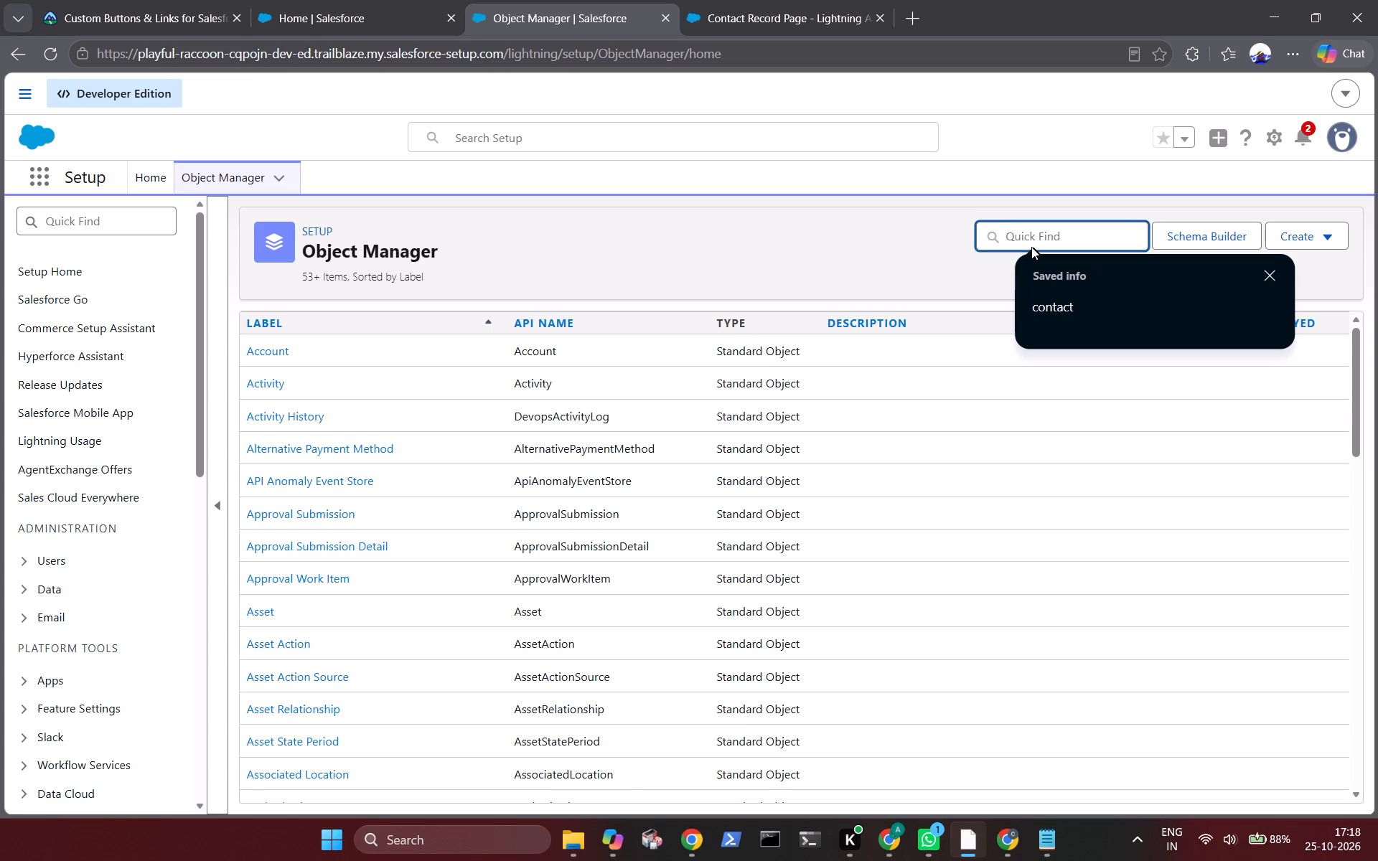
text(contact)
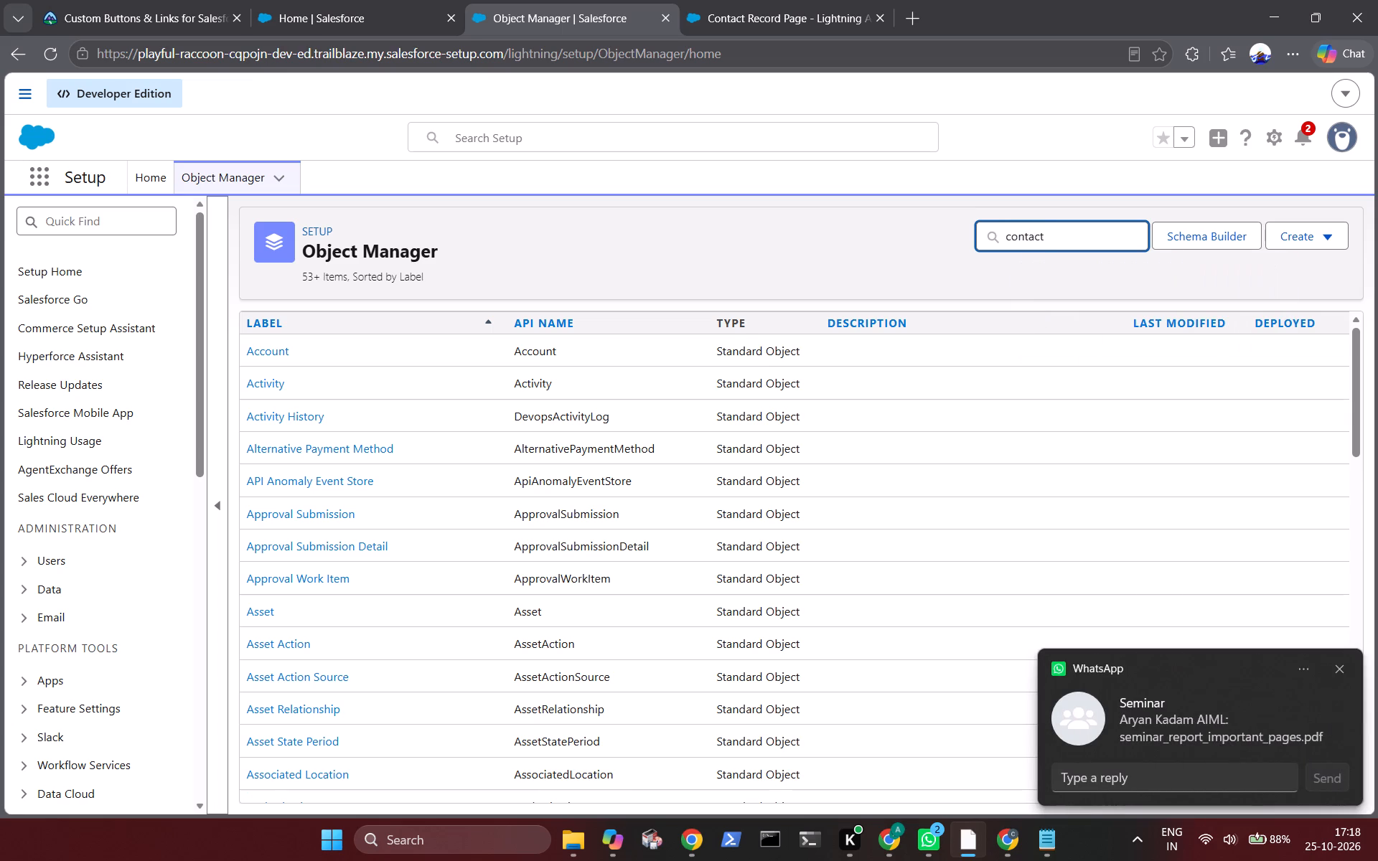
key(Return)
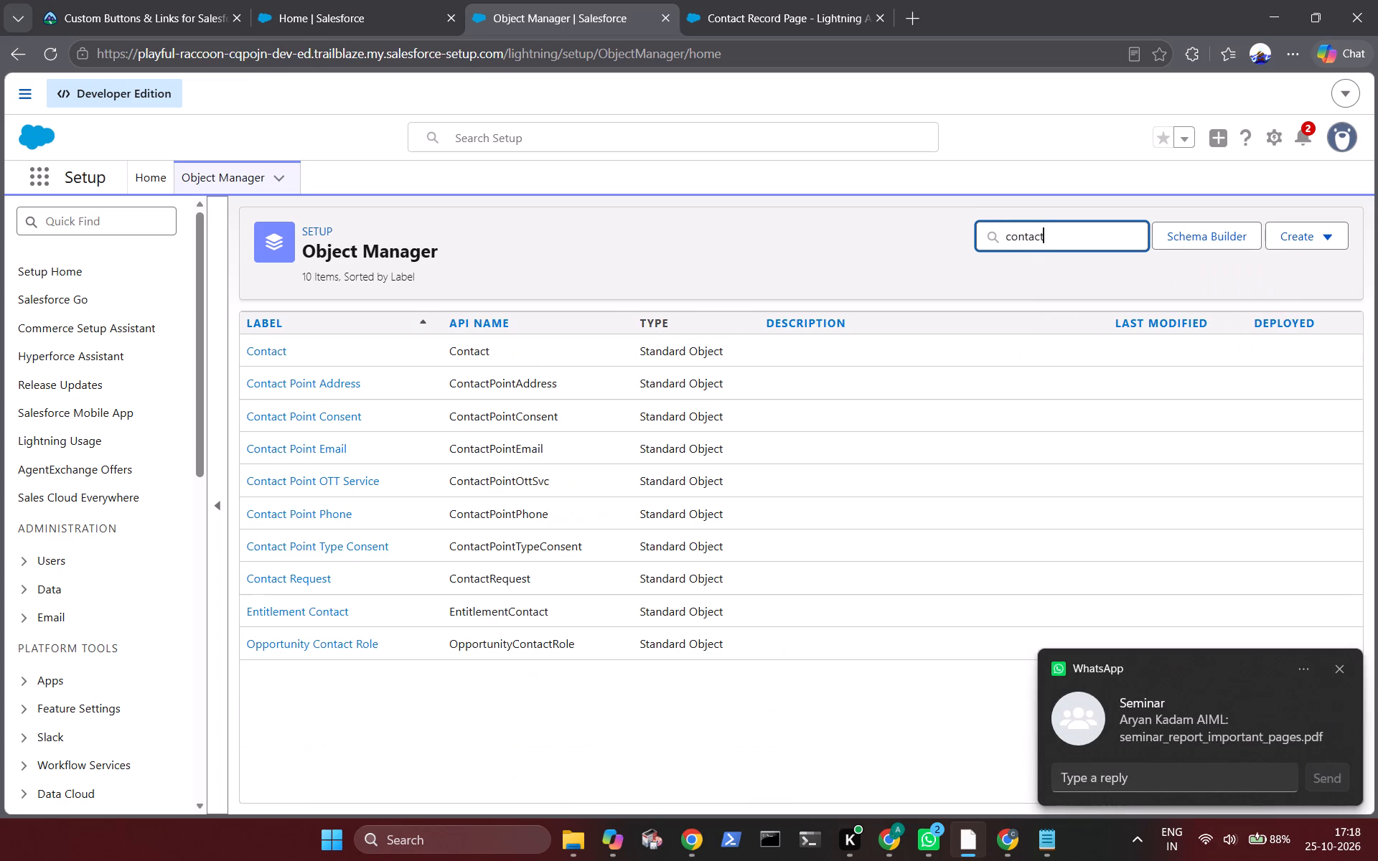
click(255, 356)
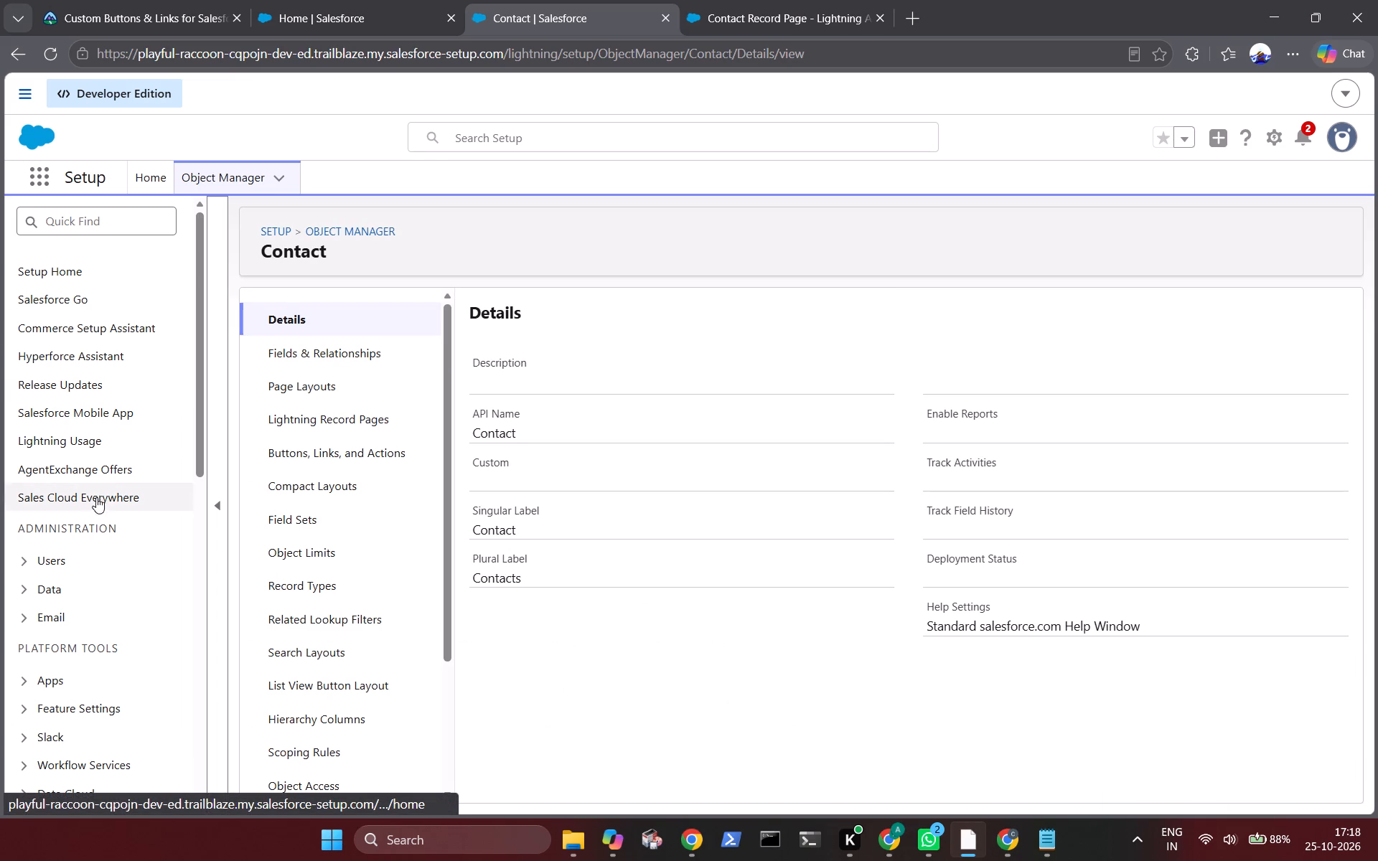
Start a new custom button for the Contact object with label Google Info, name Google_Info and display type Detail Page Button.
click(350, 460)
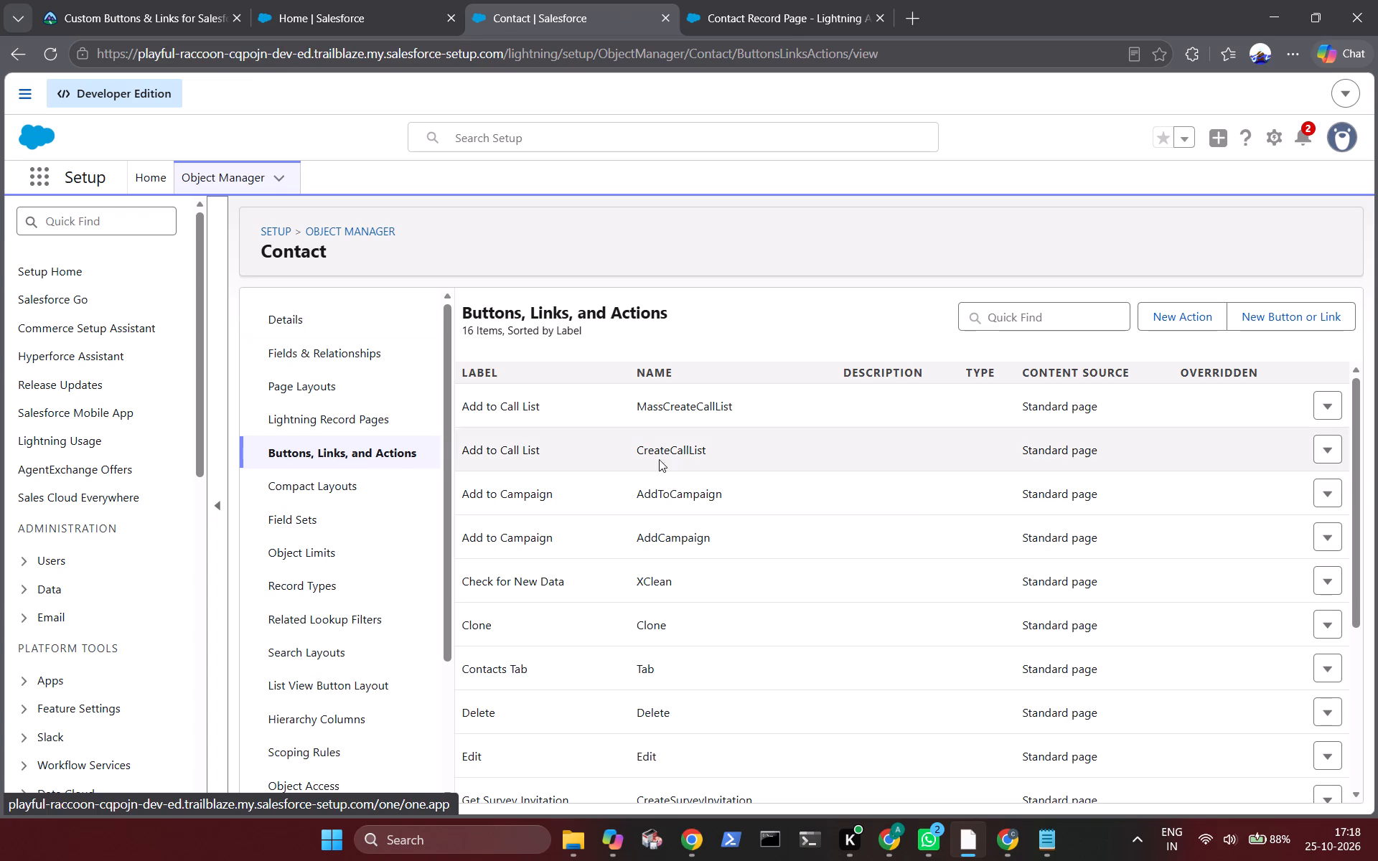
click(1260, 326)
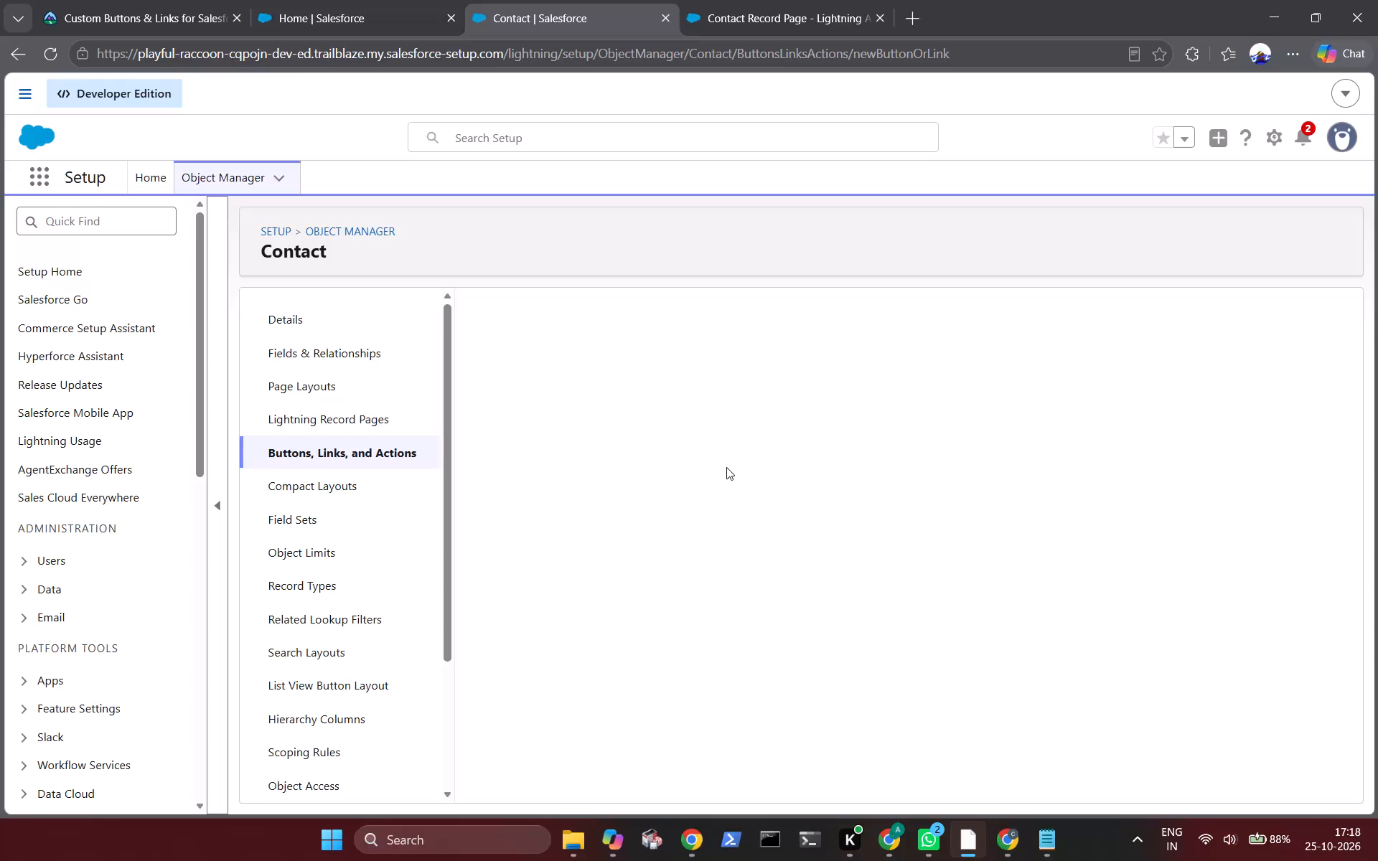
click(710, 403)
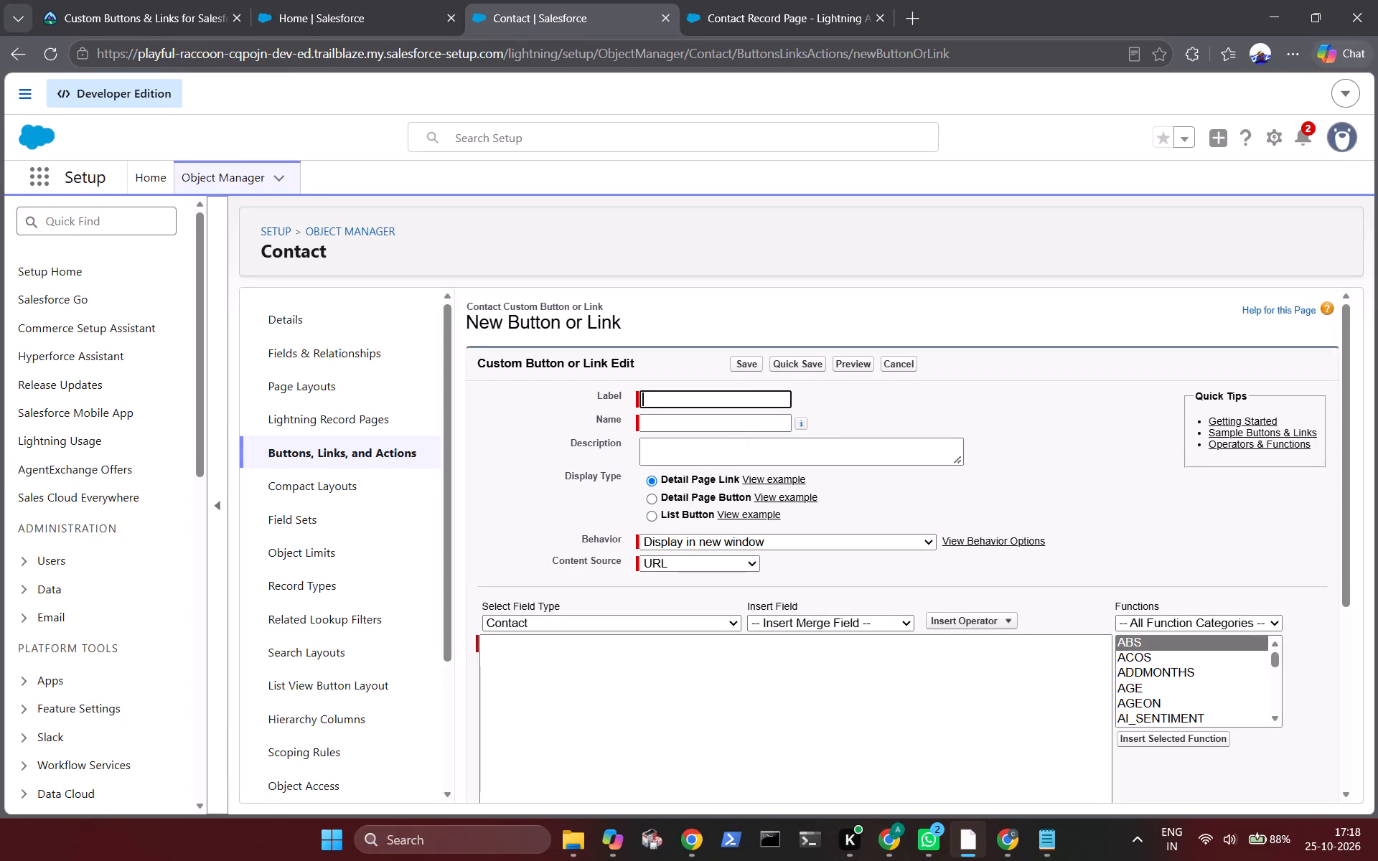
key(ctrl+v)
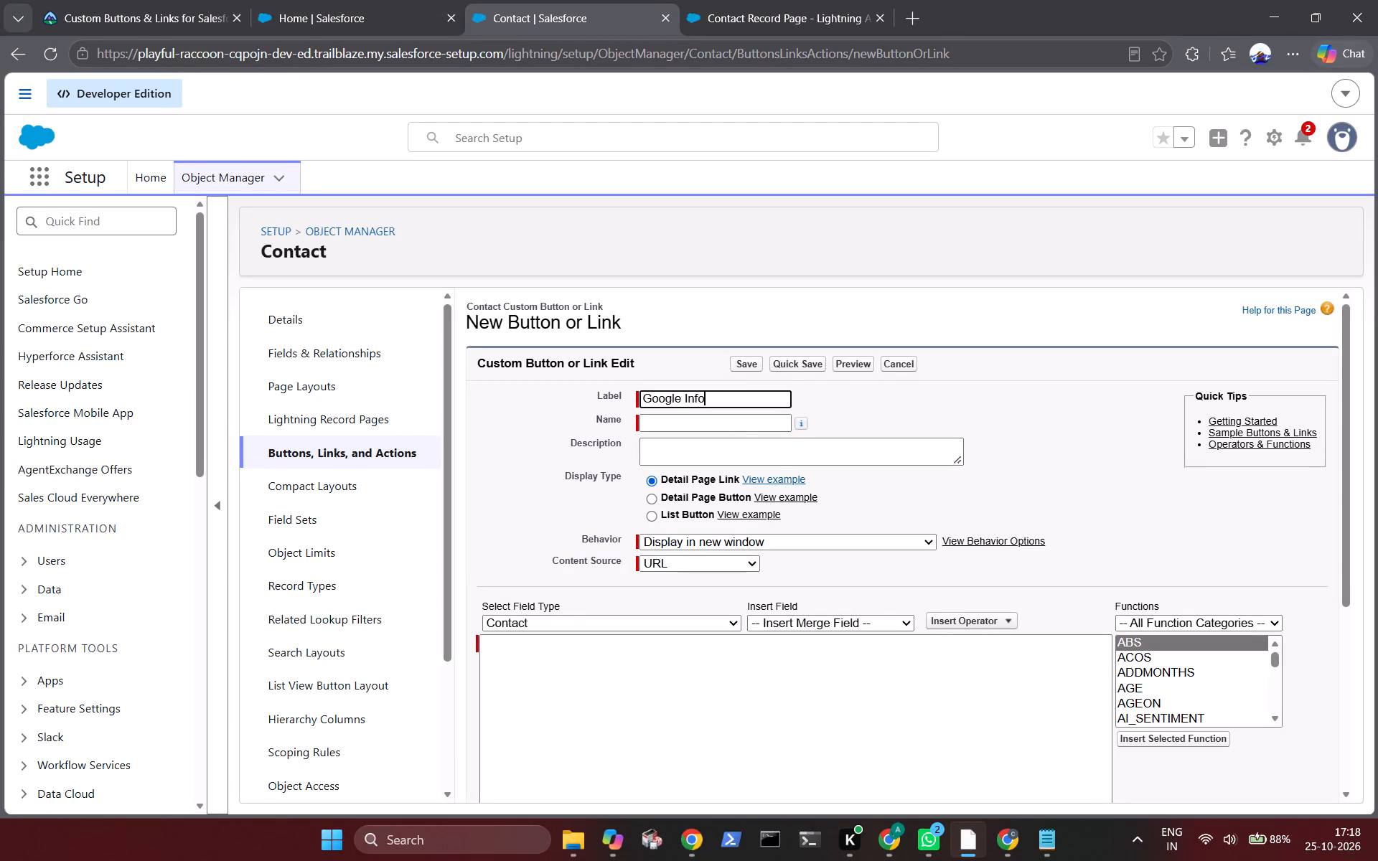
click(651, 496)
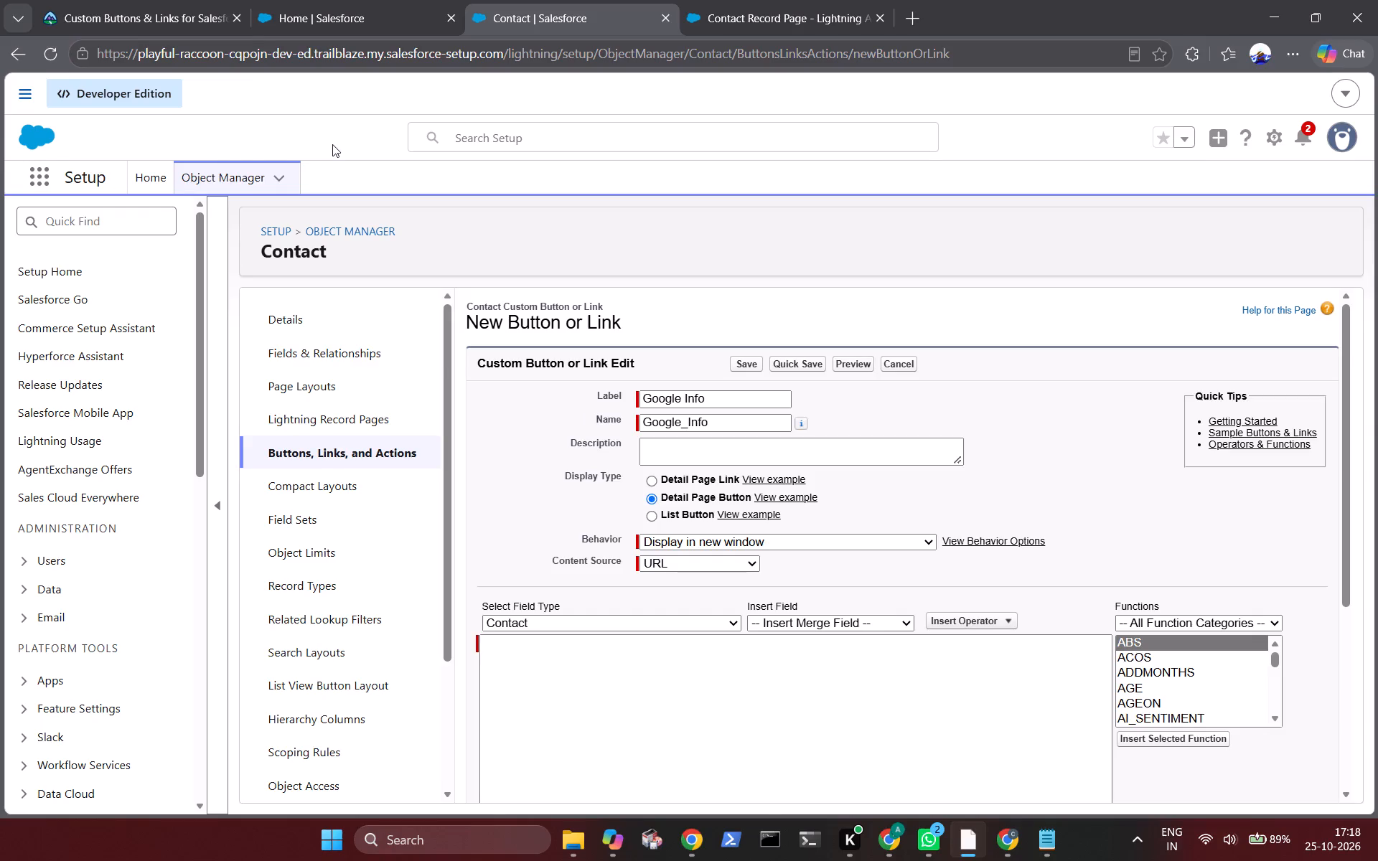
click(165, 0)
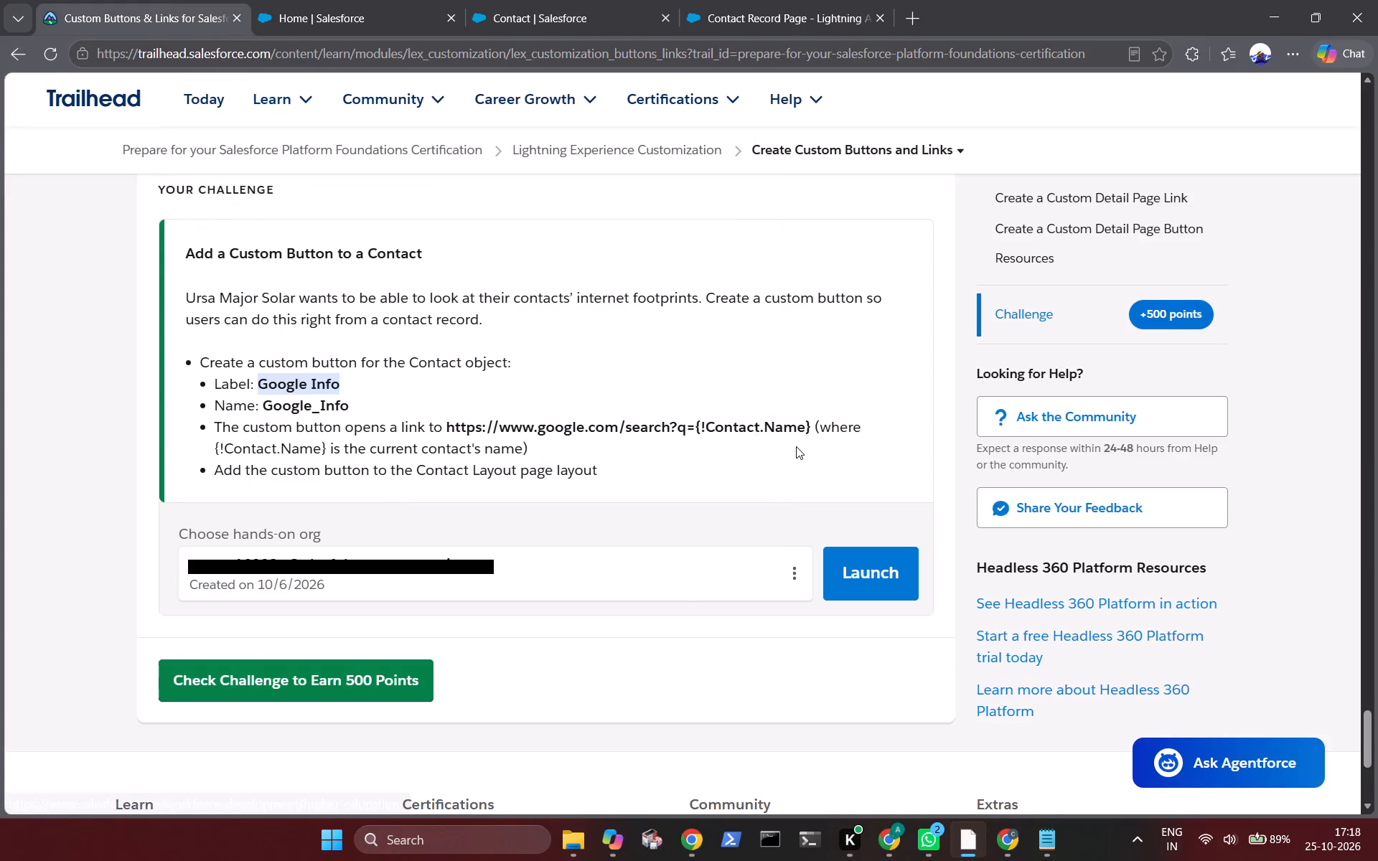
drag(811, 426, 441, 423)
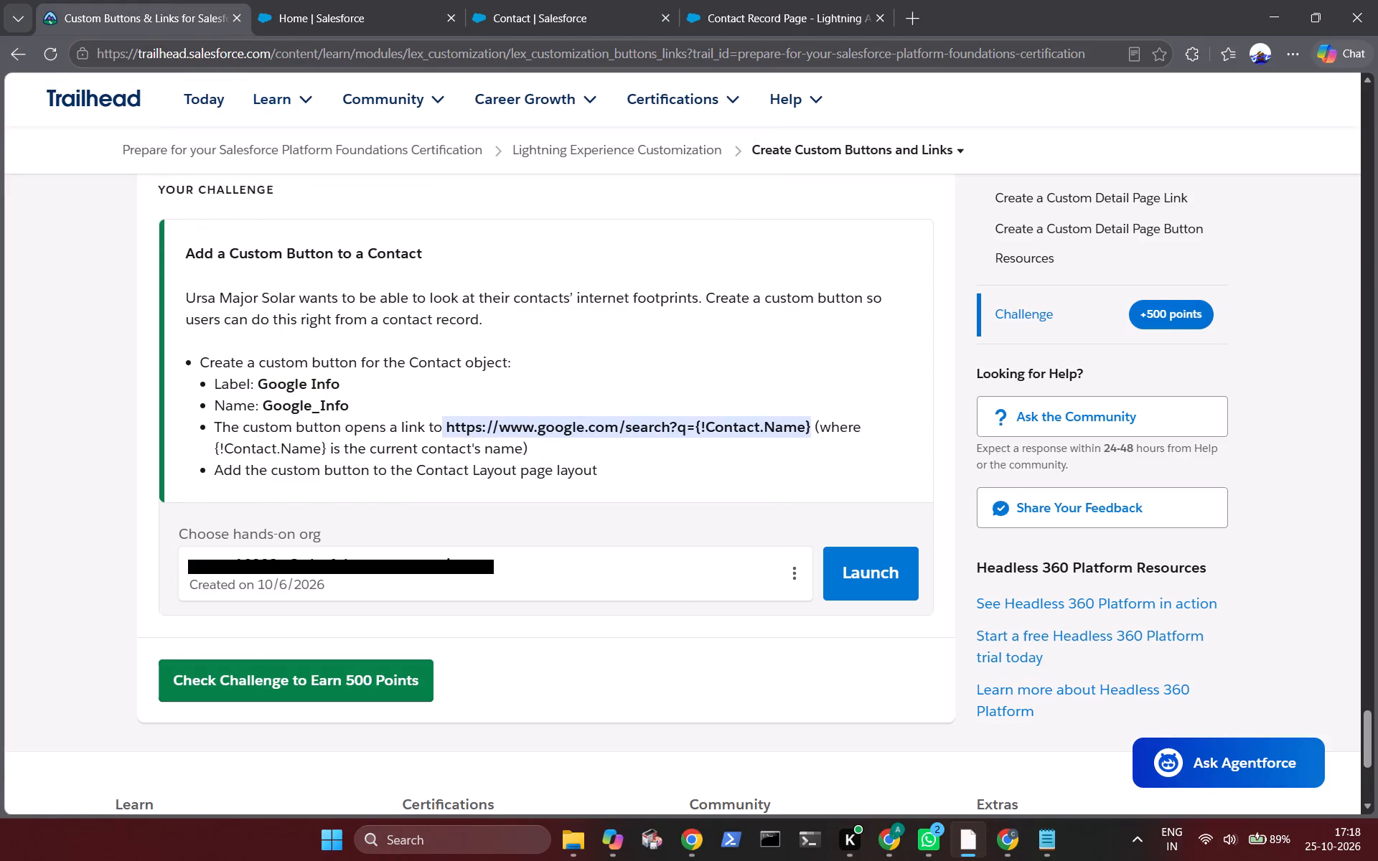
drag(441, 423, 446, 423)
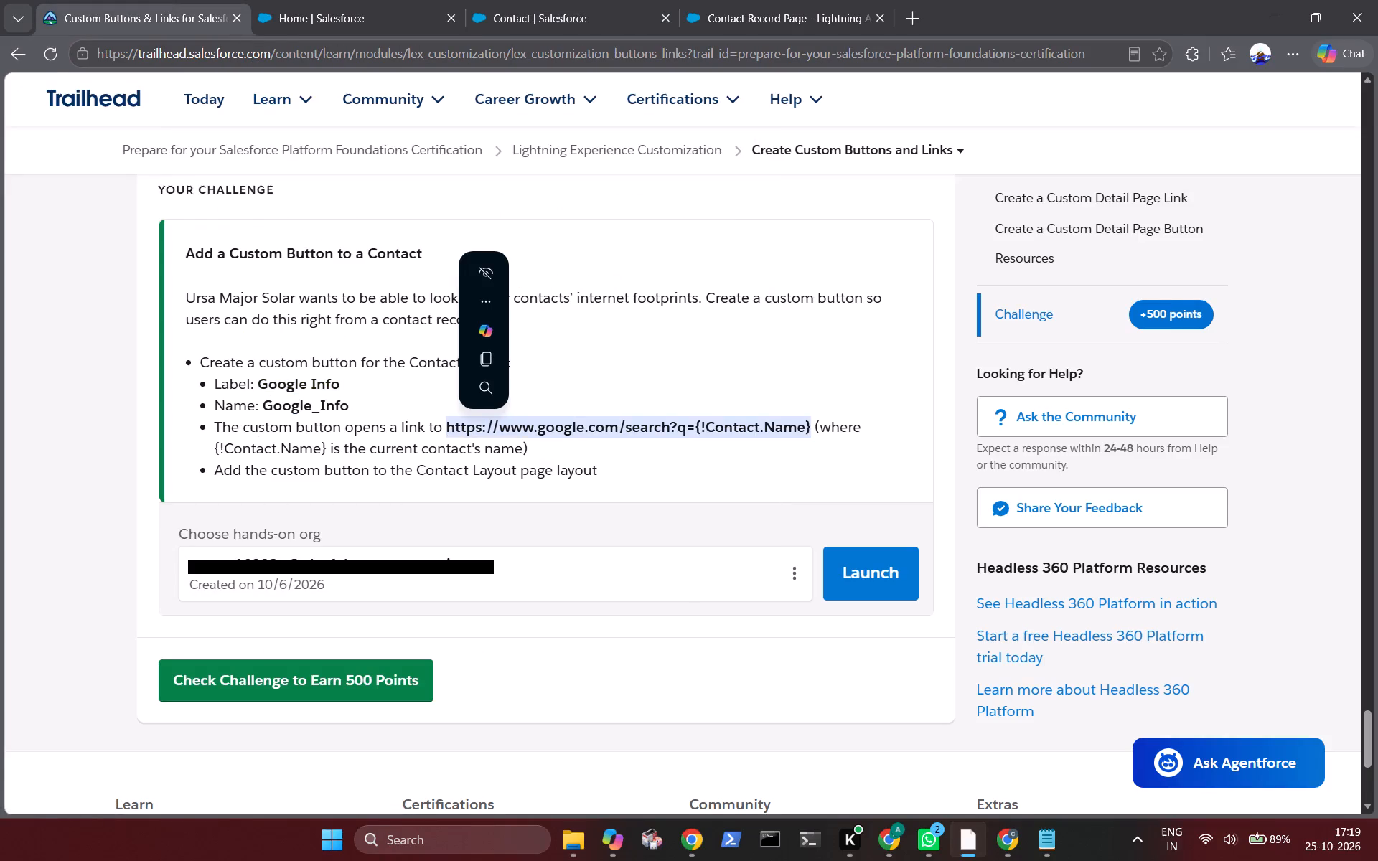
key(ctrl+c)
click(785, 3)
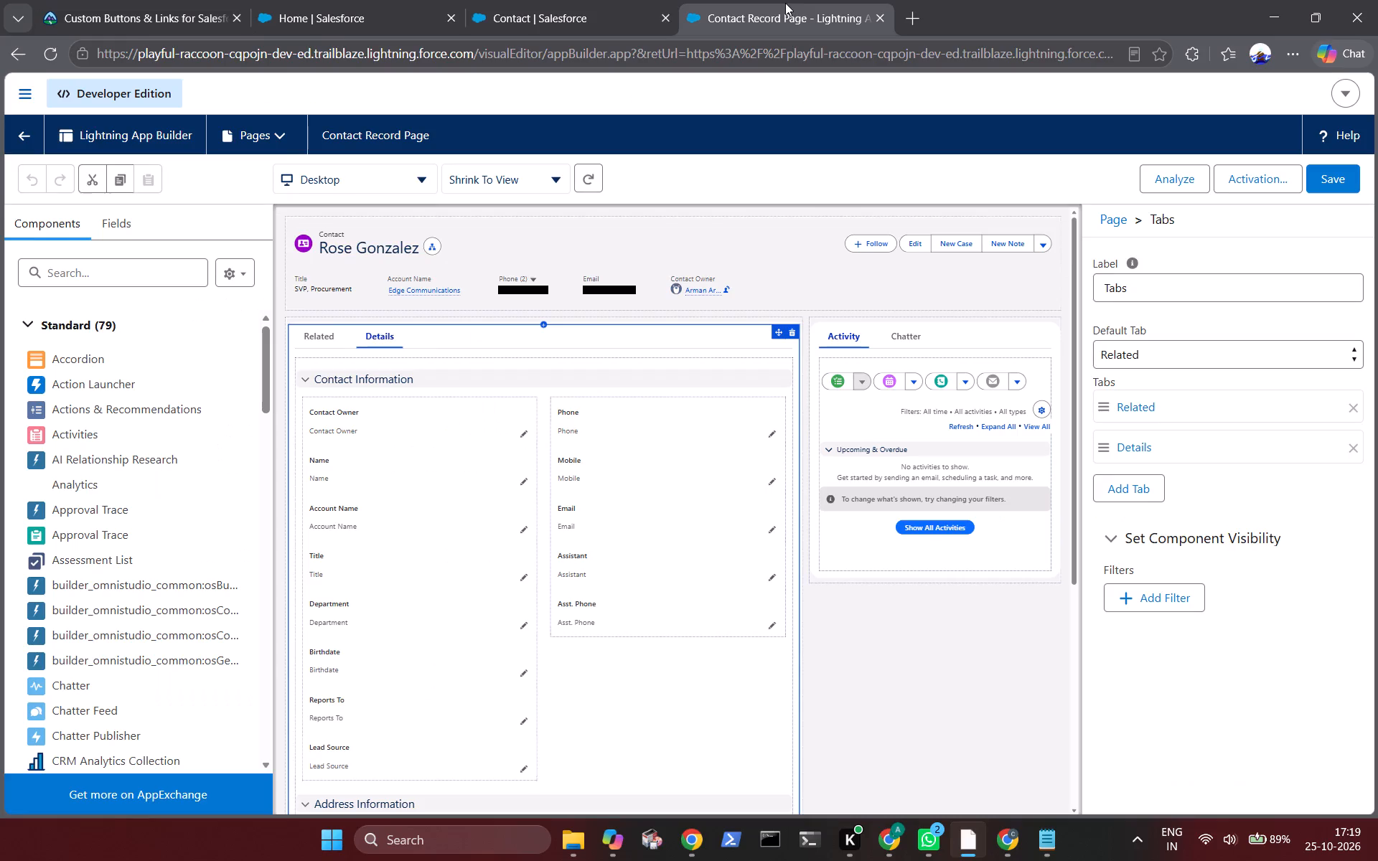
click(515, 11)
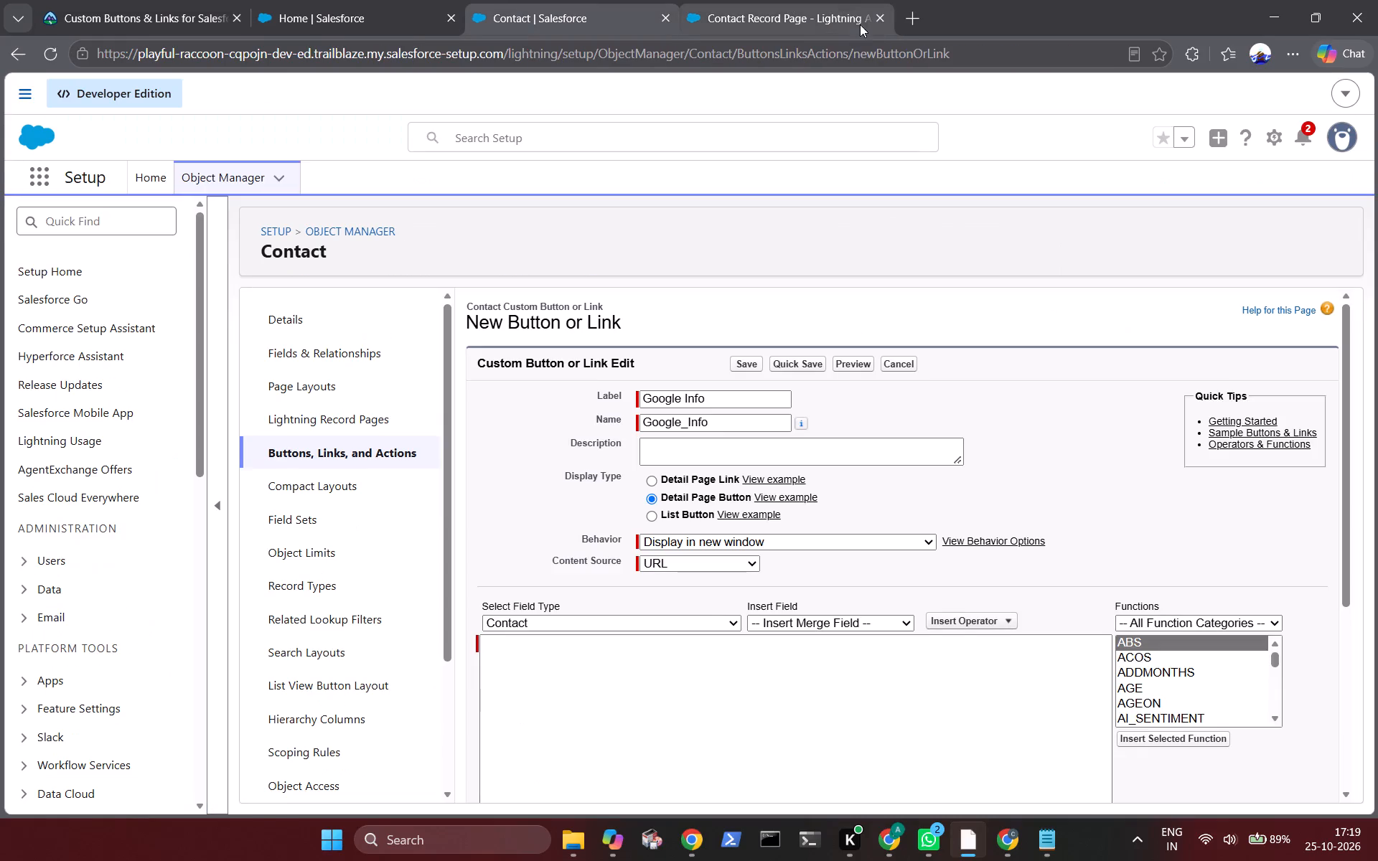
click(877, 19)
click(678, 683)
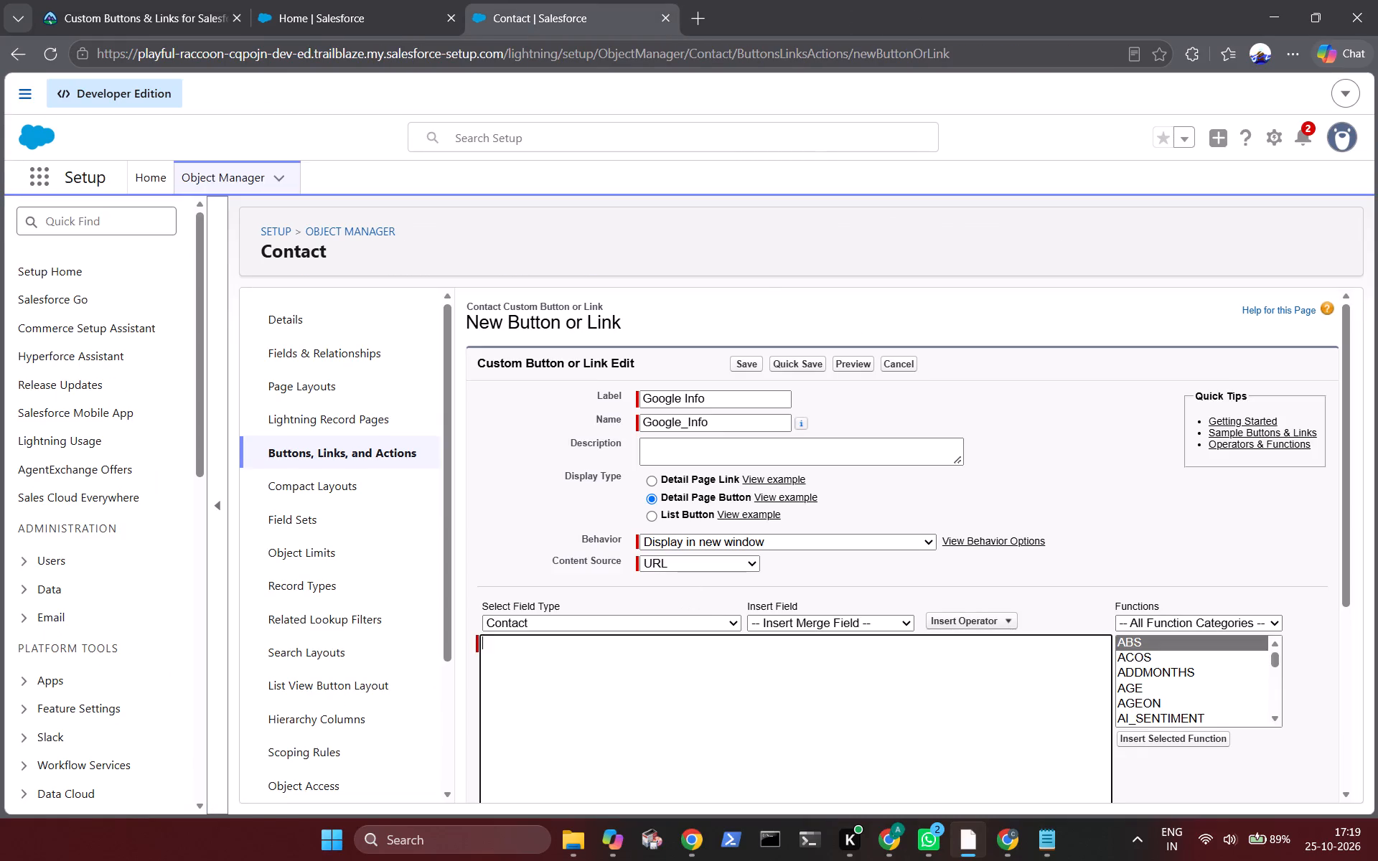
key(ctrl+v)
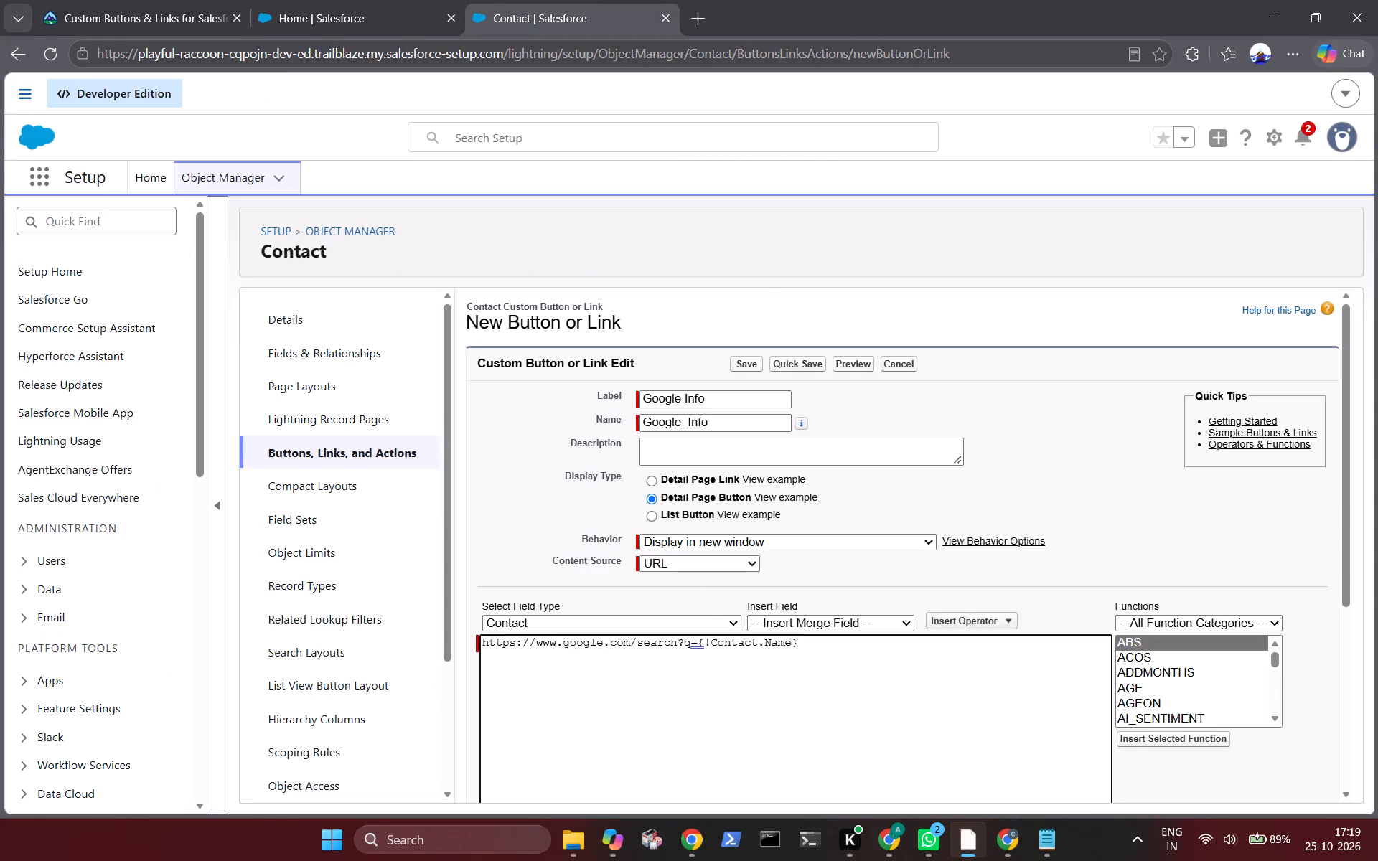
click(749, 365)
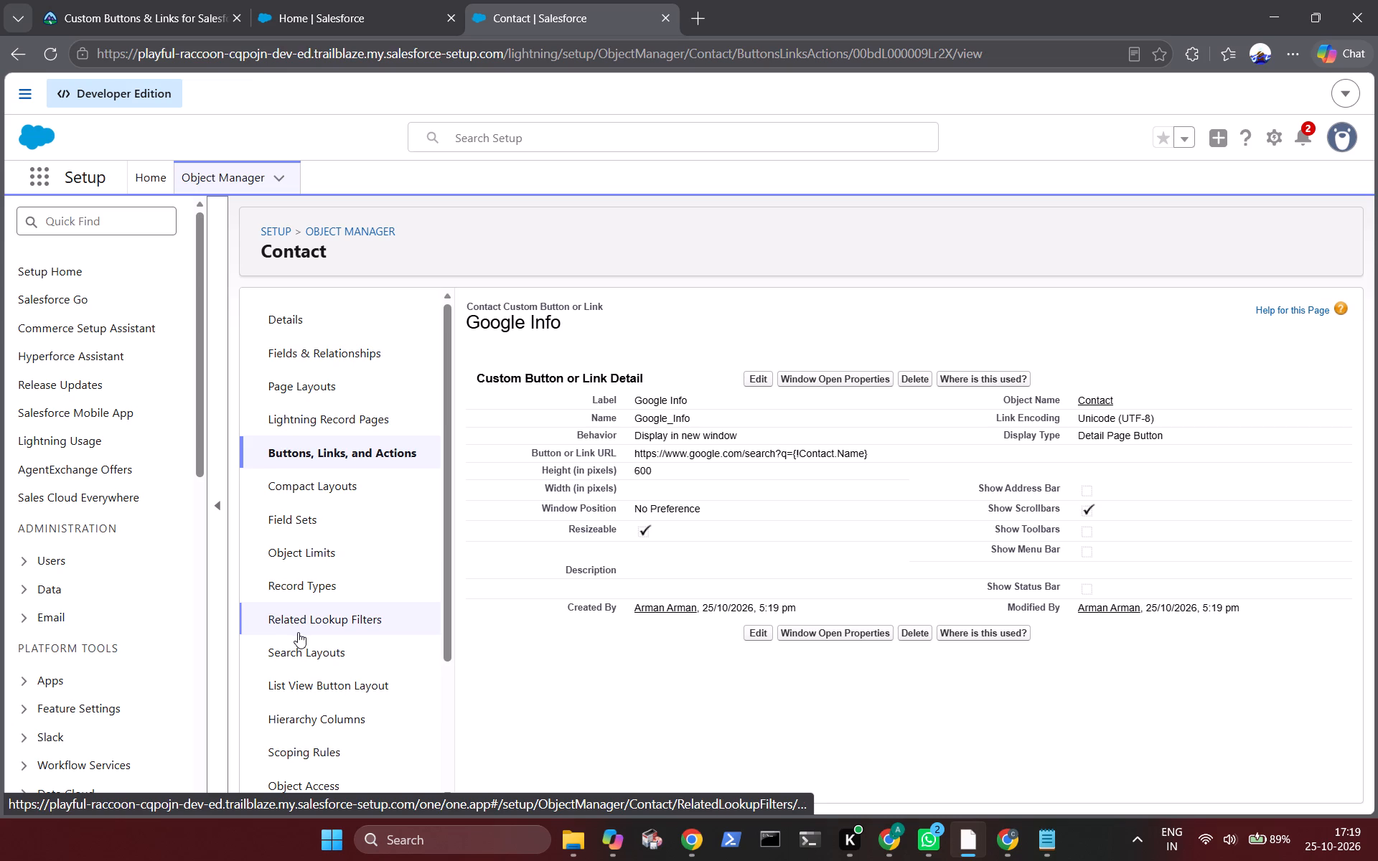
Add the Google Info button to the Custom Buttons area of Contact Detail in the Contact Layout page layout and save it.
click(360, 394)
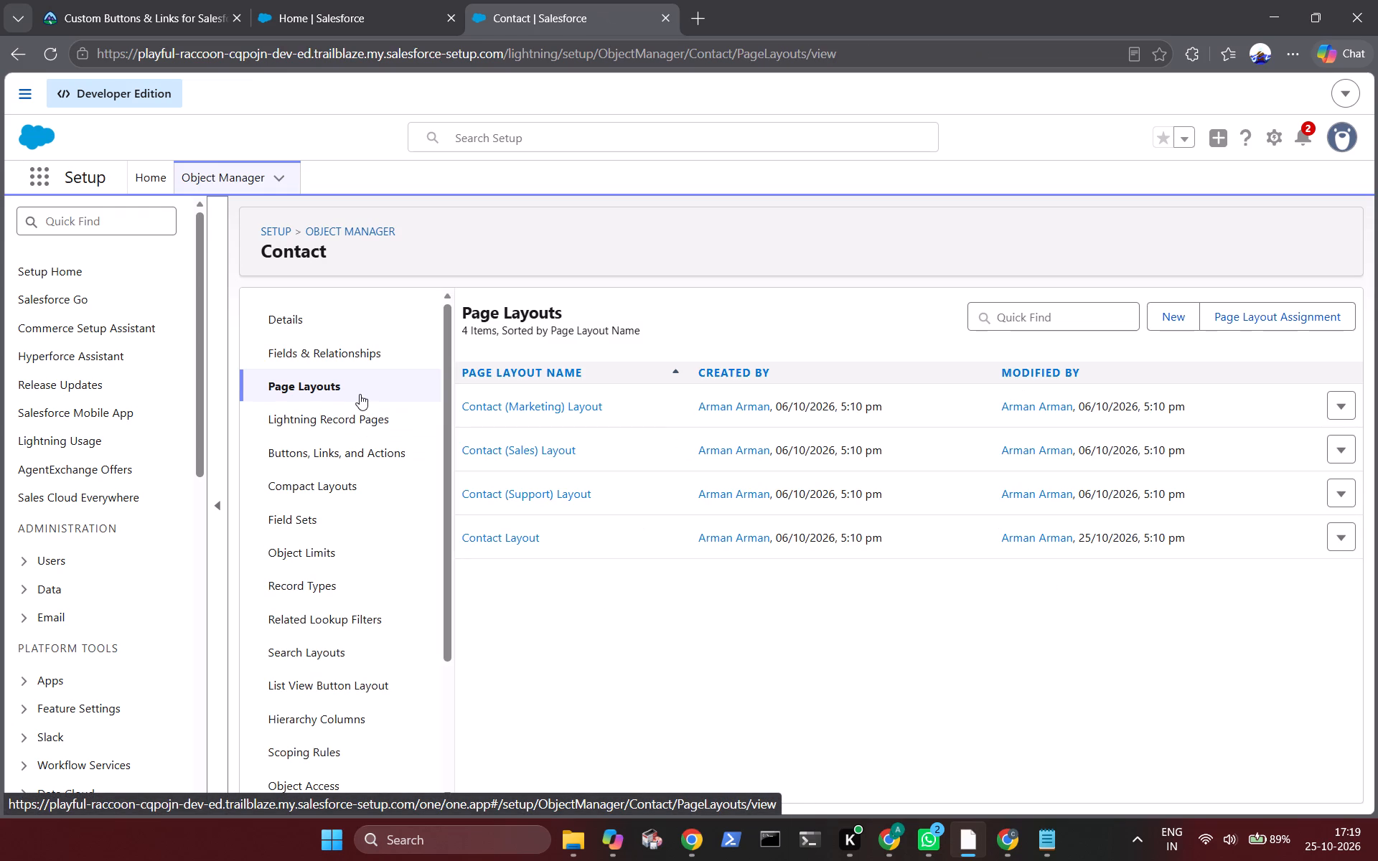
click(480, 538)
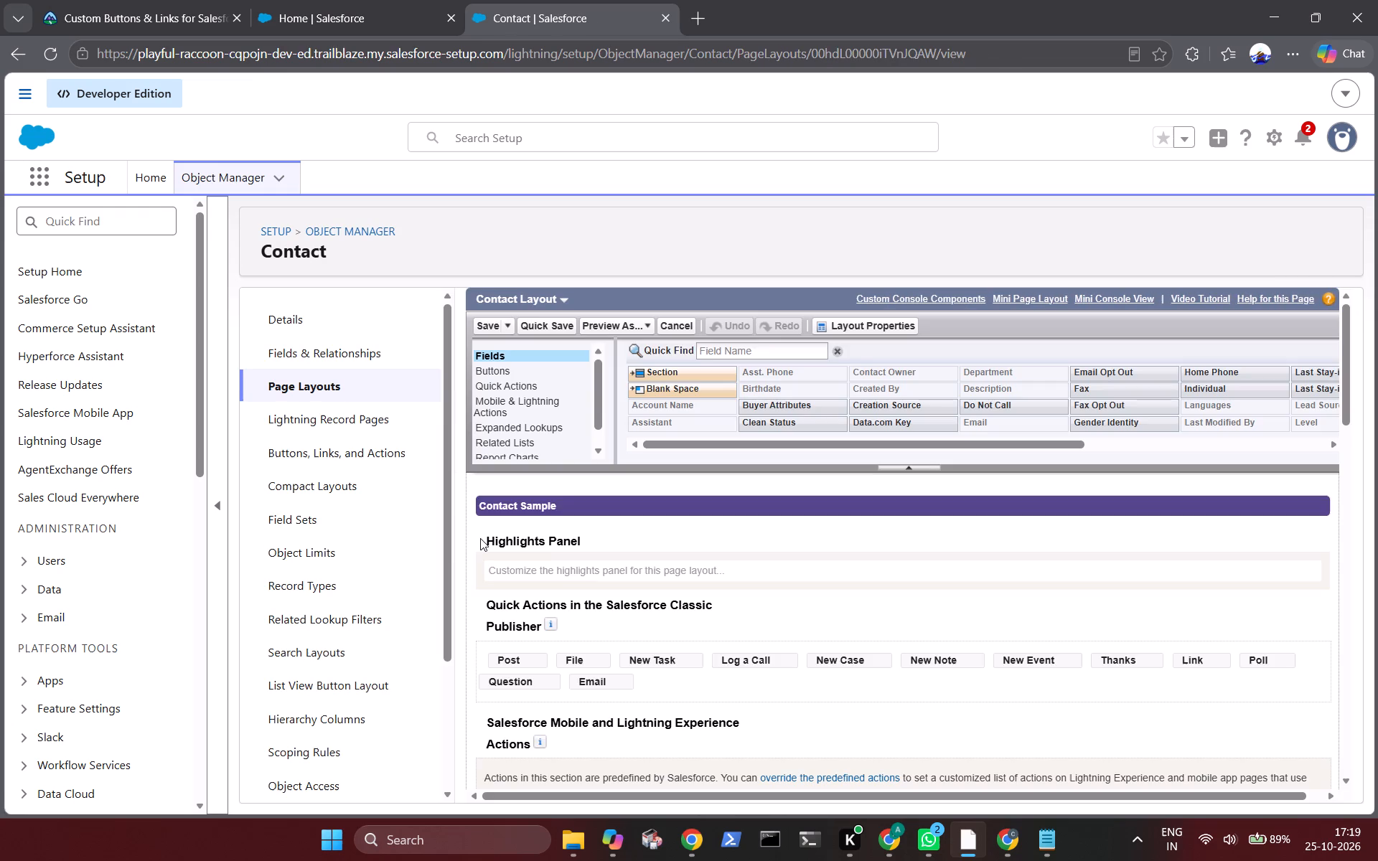
click(517, 369)
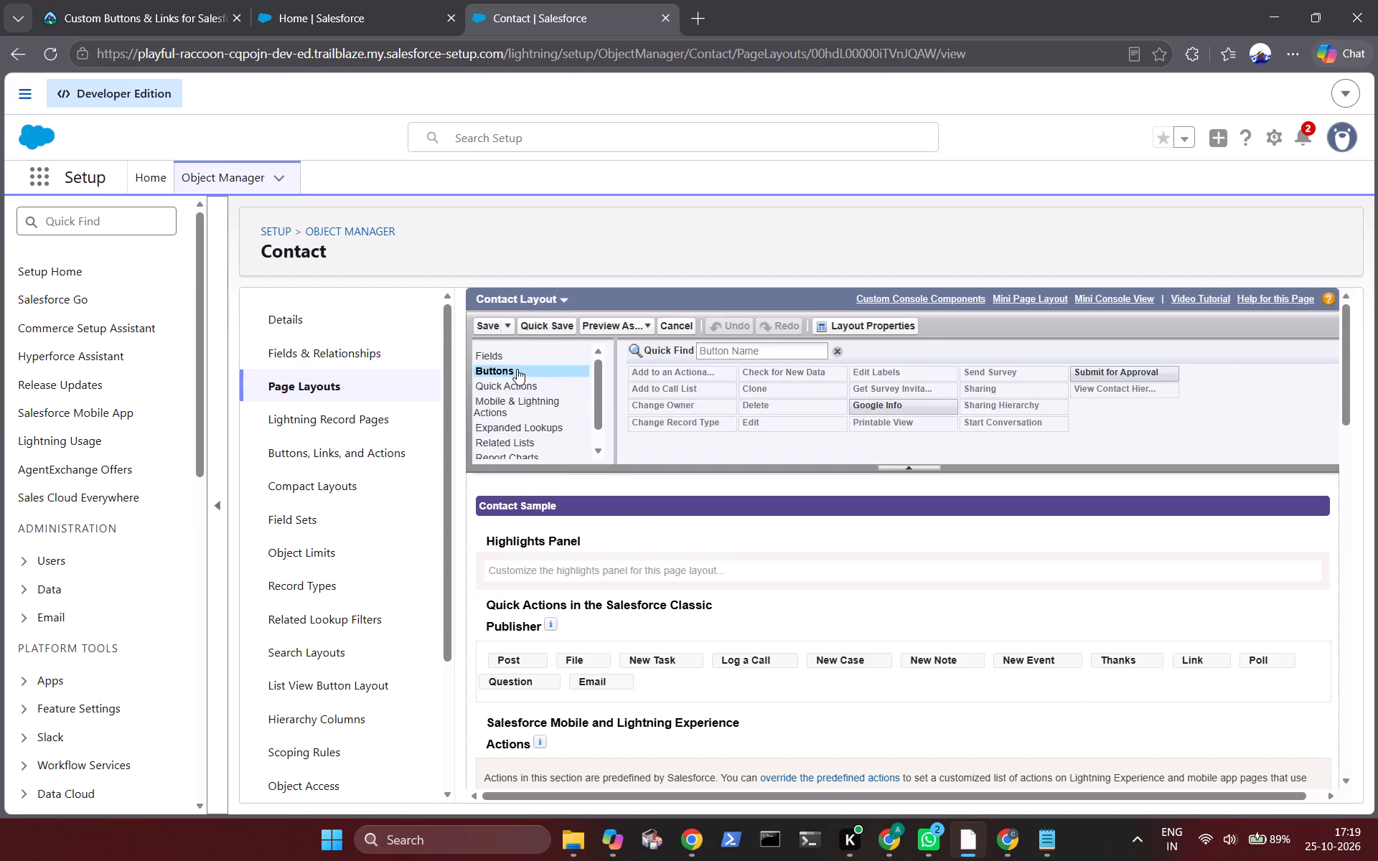
scroll(678, 594, down, 1)
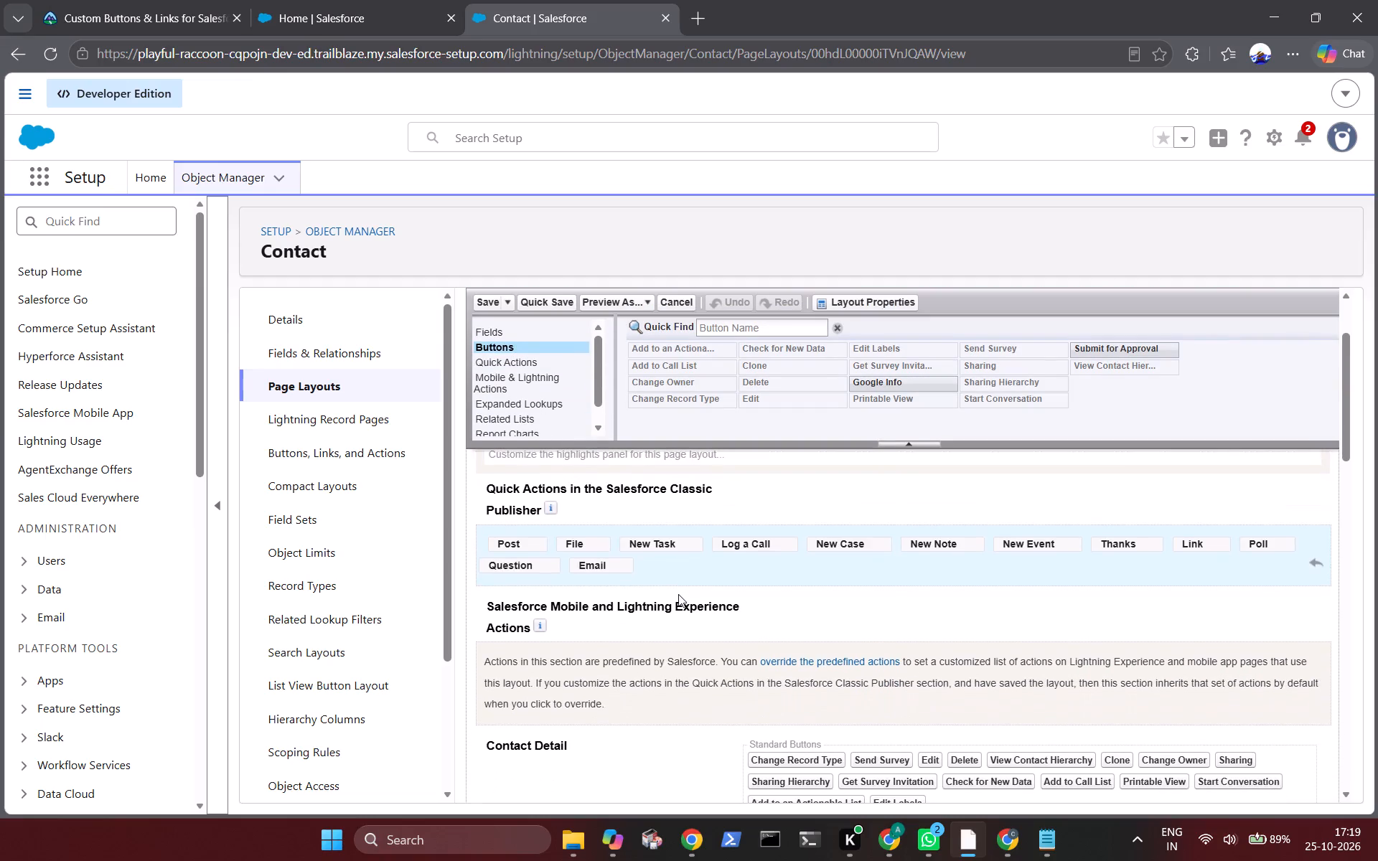
scroll(678, 594, down, 2)
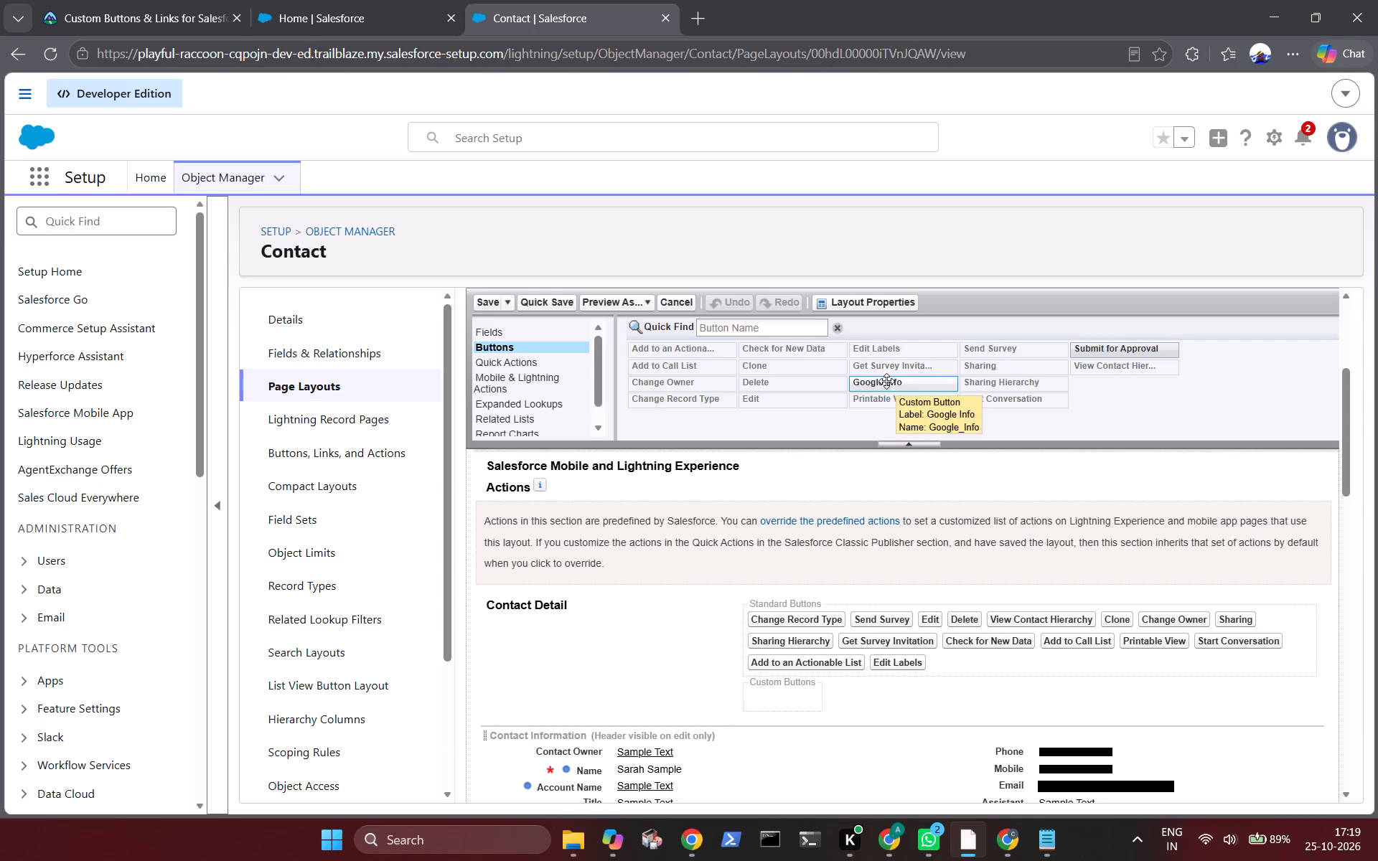
drag(886, 380, 761, 683)
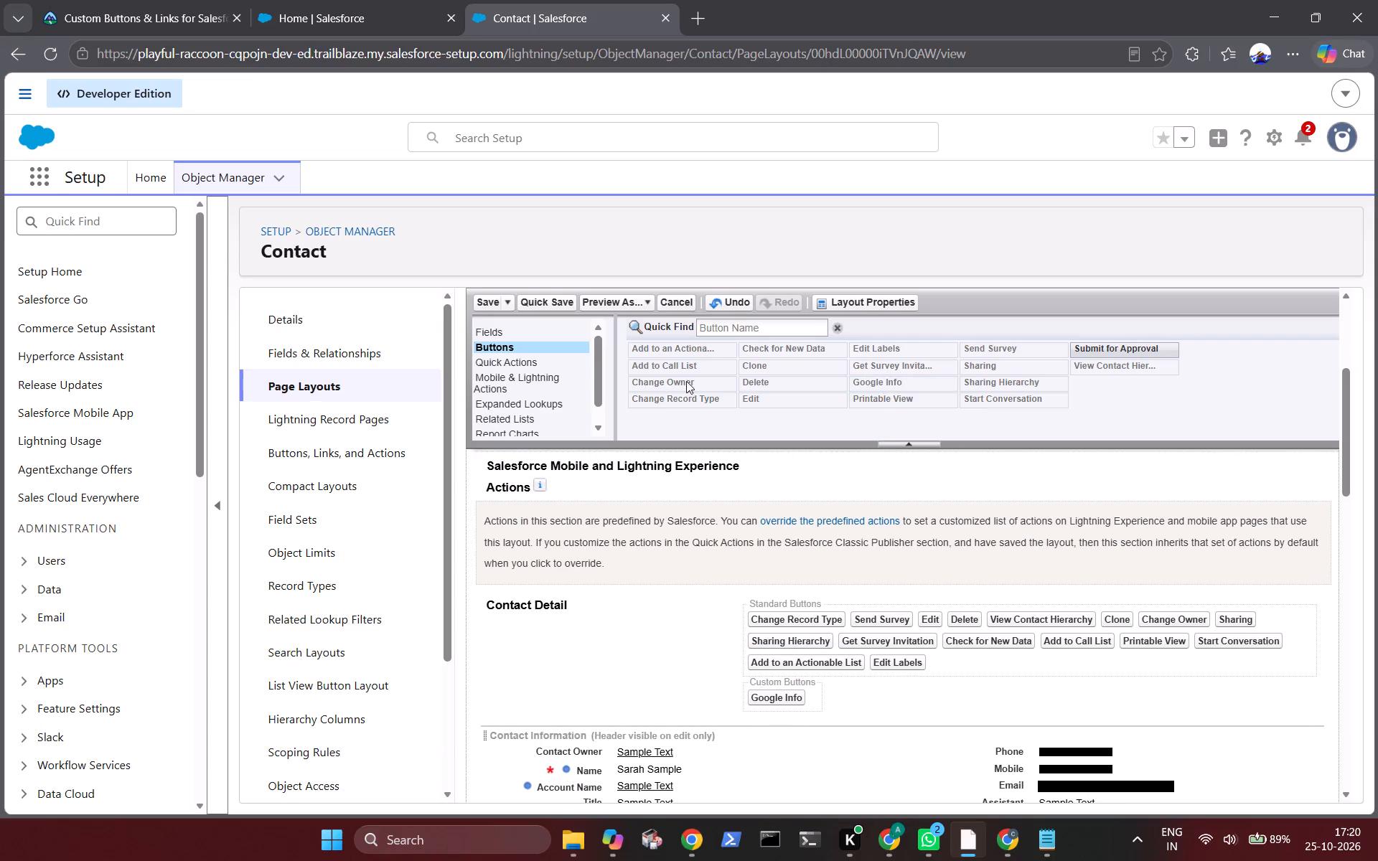
click(484, 306)
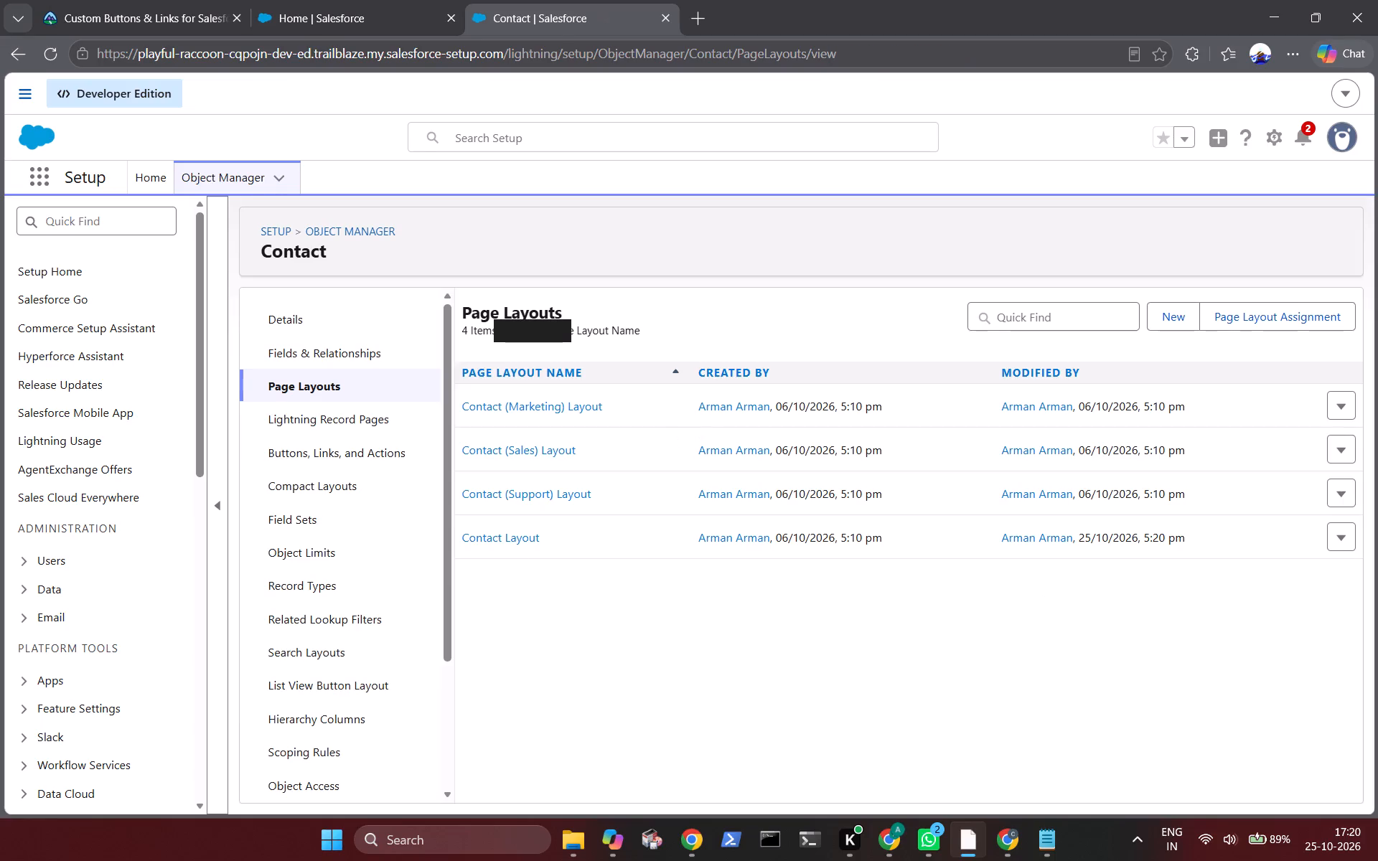
Return to the Trailhead unit, check the challenge to earn 500 points, and proceed to the following unit.
click(156, 1)
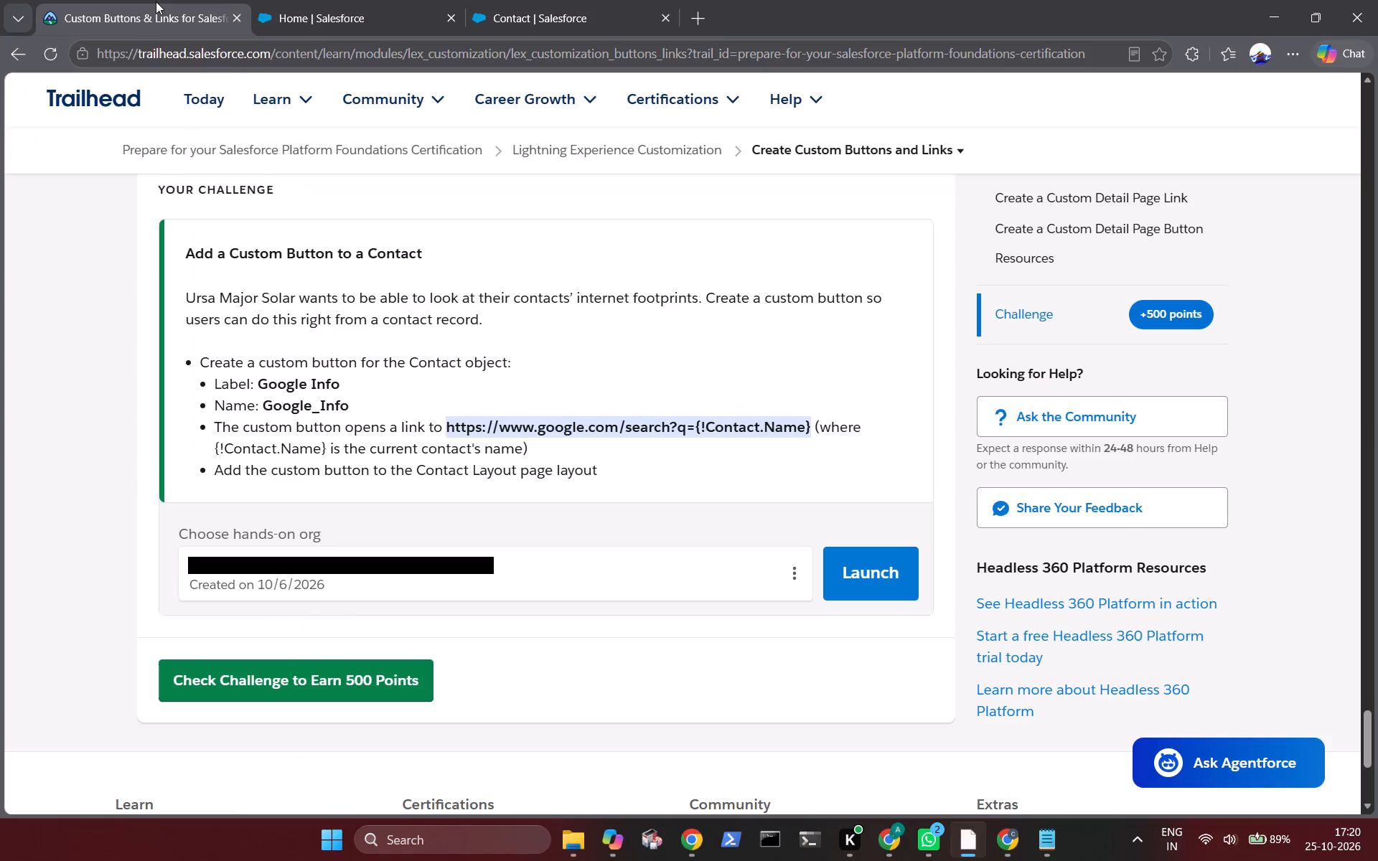
click(293, 676)
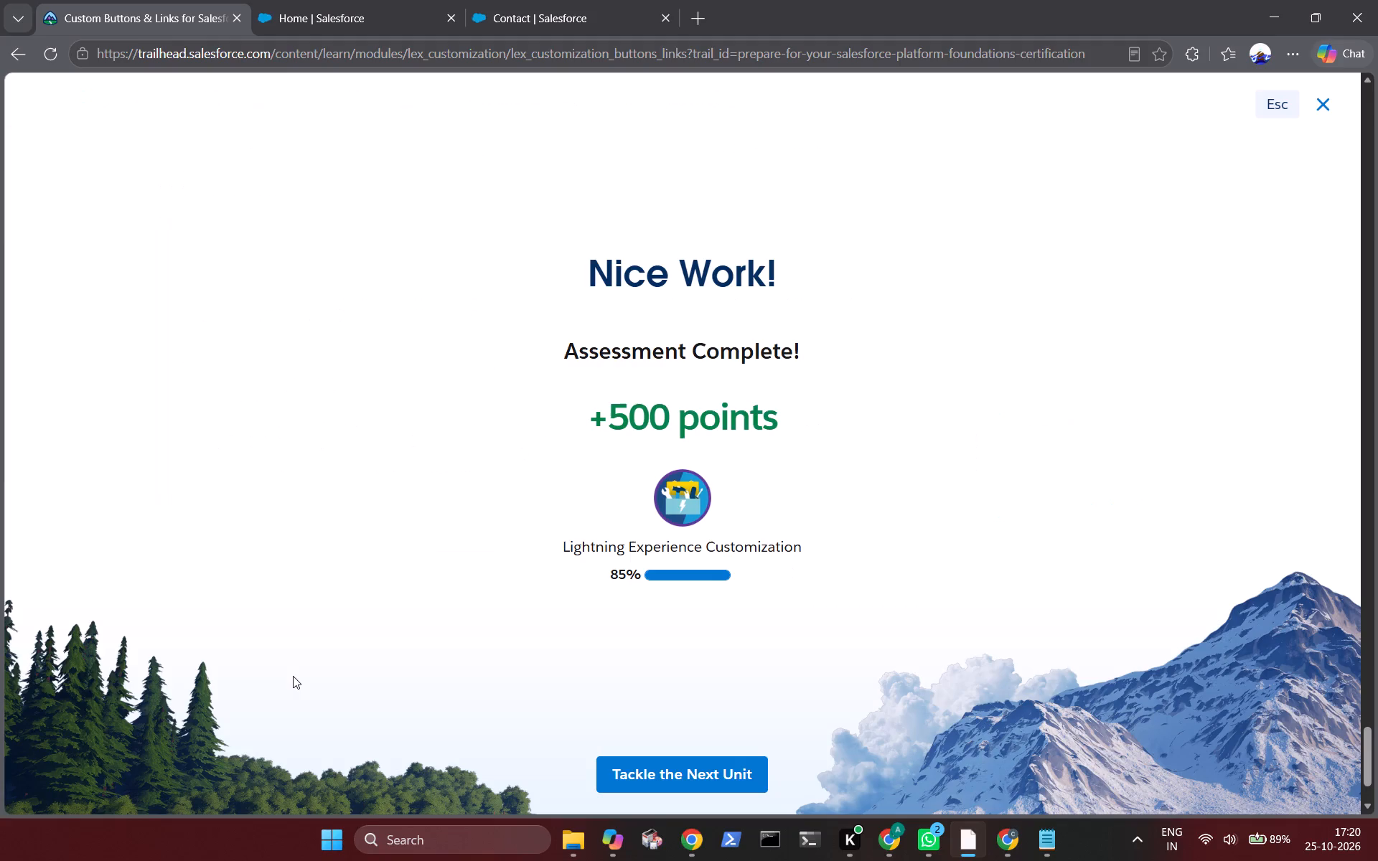
click(636, 778)
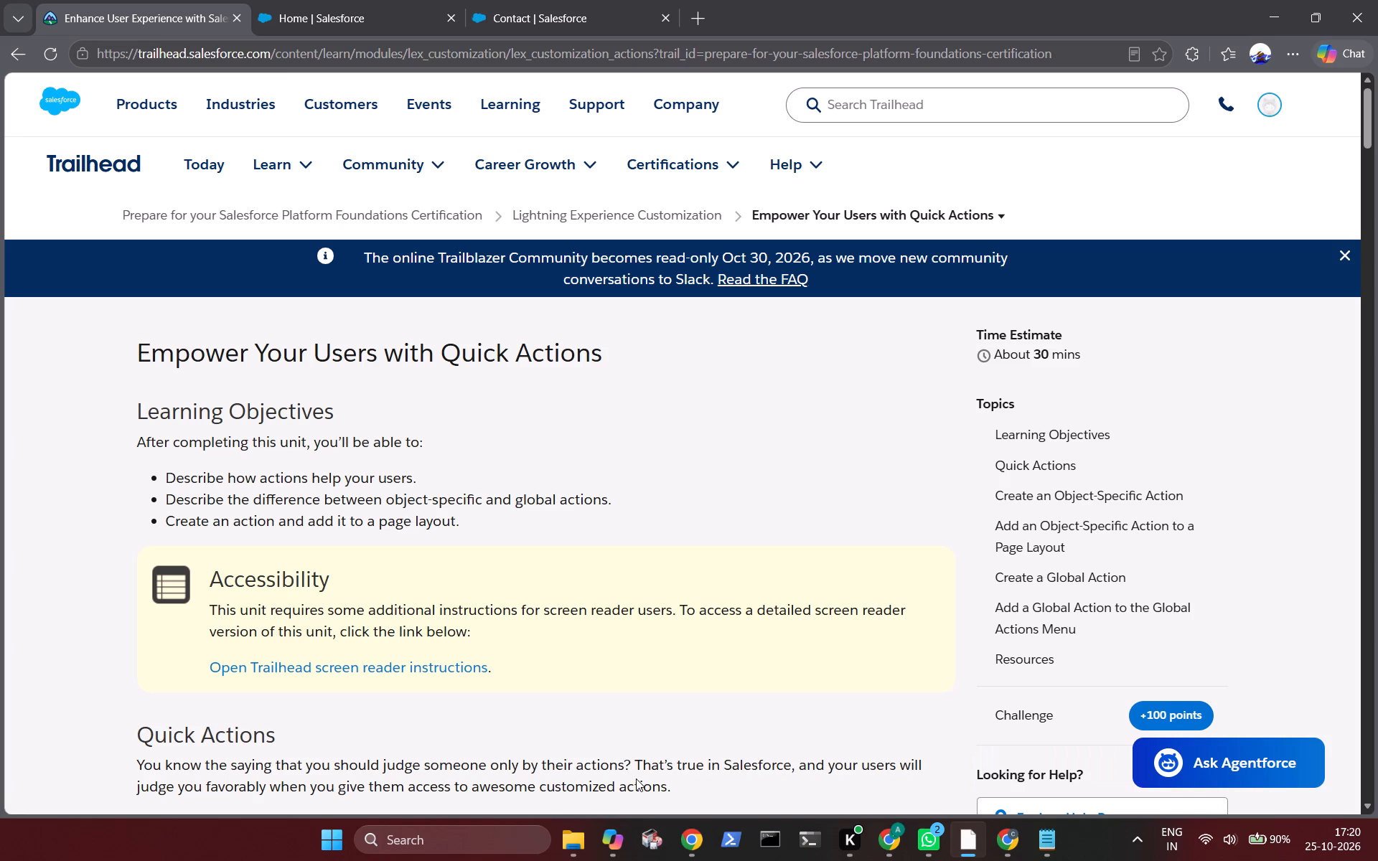
Answer the Quick Actions quiz with E "B and C" for question 1 and A, automatic relationships, for question 2, and submit it.
scroll(543, 860, down, 7)
scroll(360, 428, down, 15)
scroll(360, 428, down, 9)
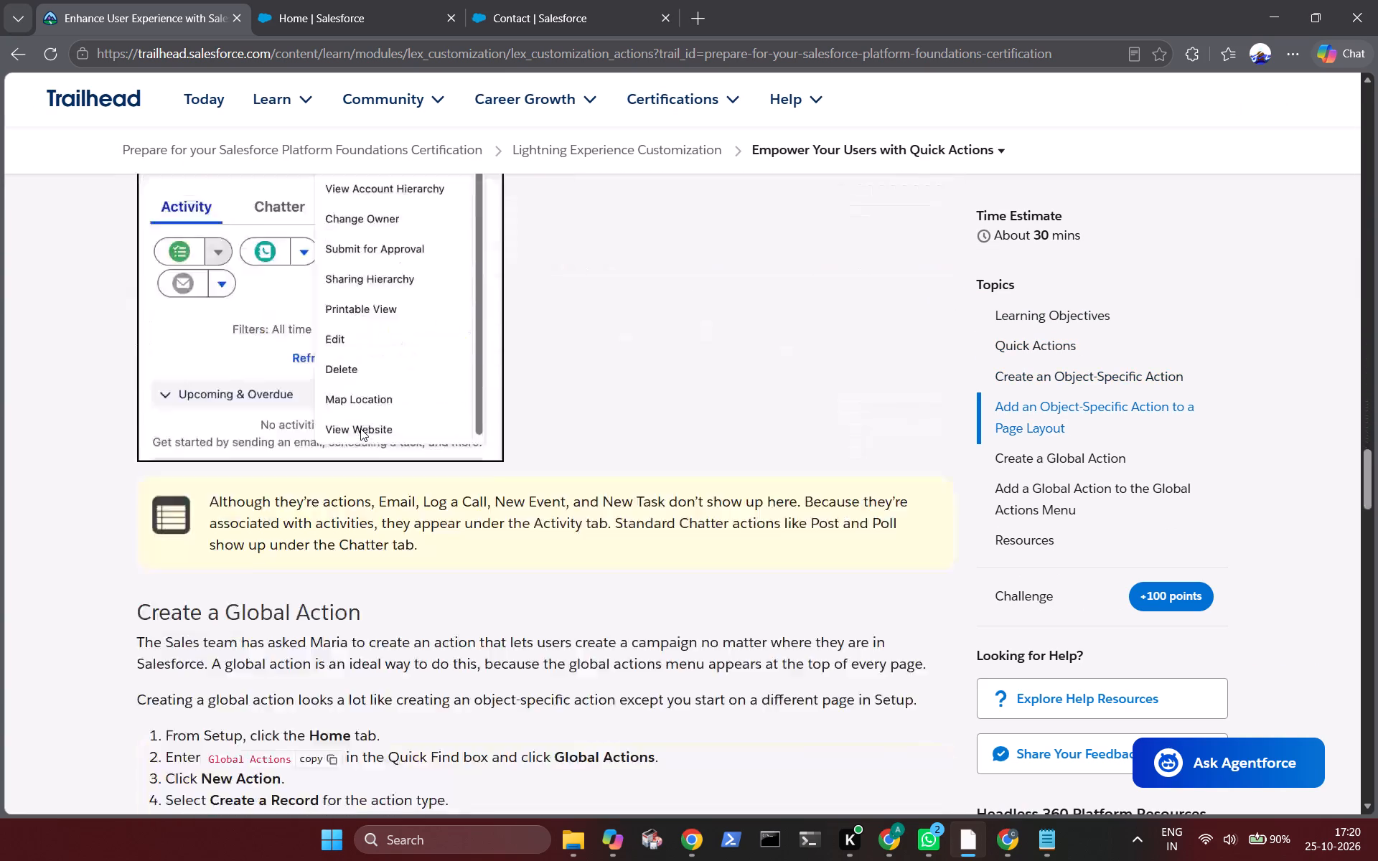
scroll(360, 428, down, 7)
scroll(360, 428, up, 4)
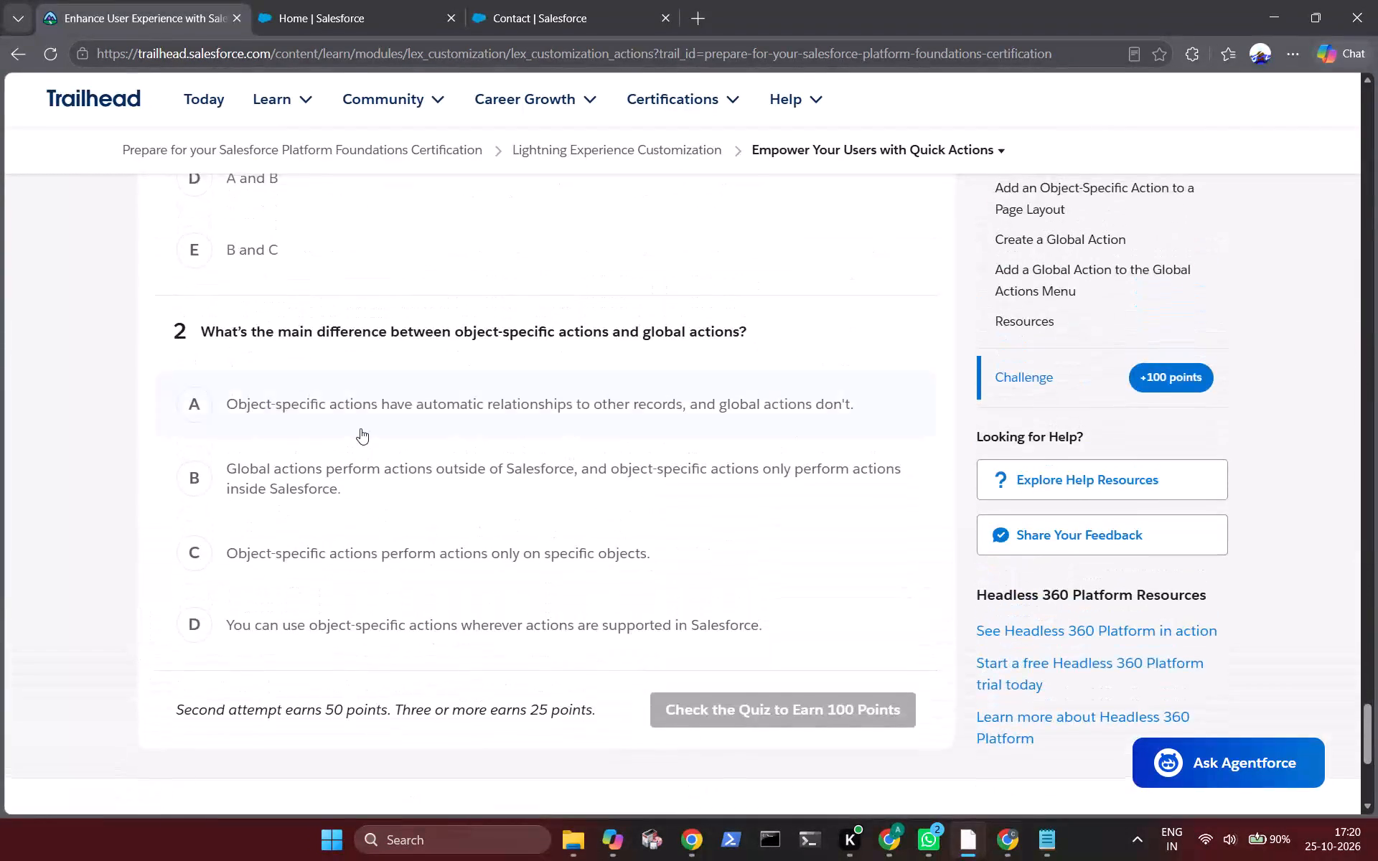
scroll(360, 428, up, 1)
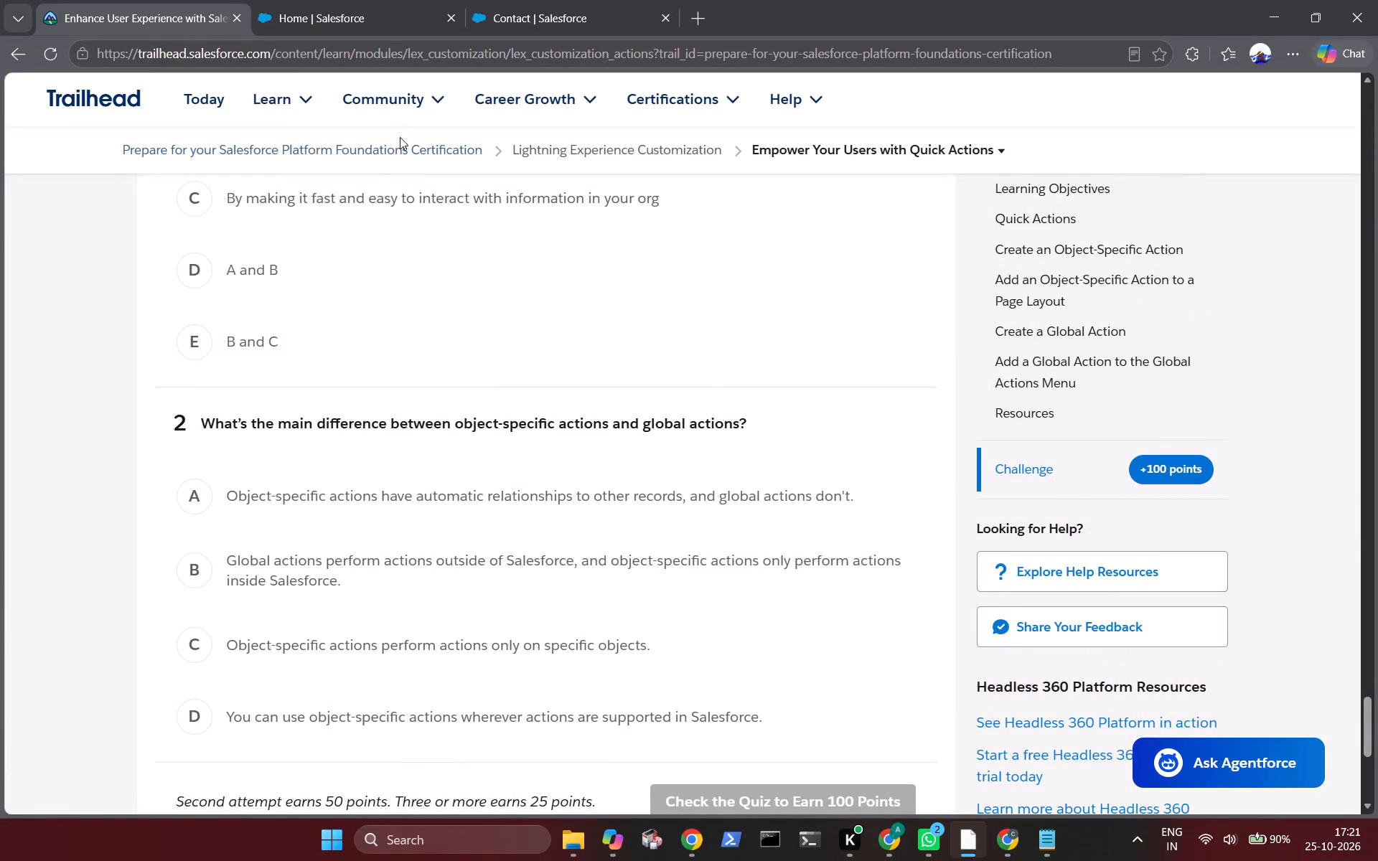
scroll(388, 348, up, 2)
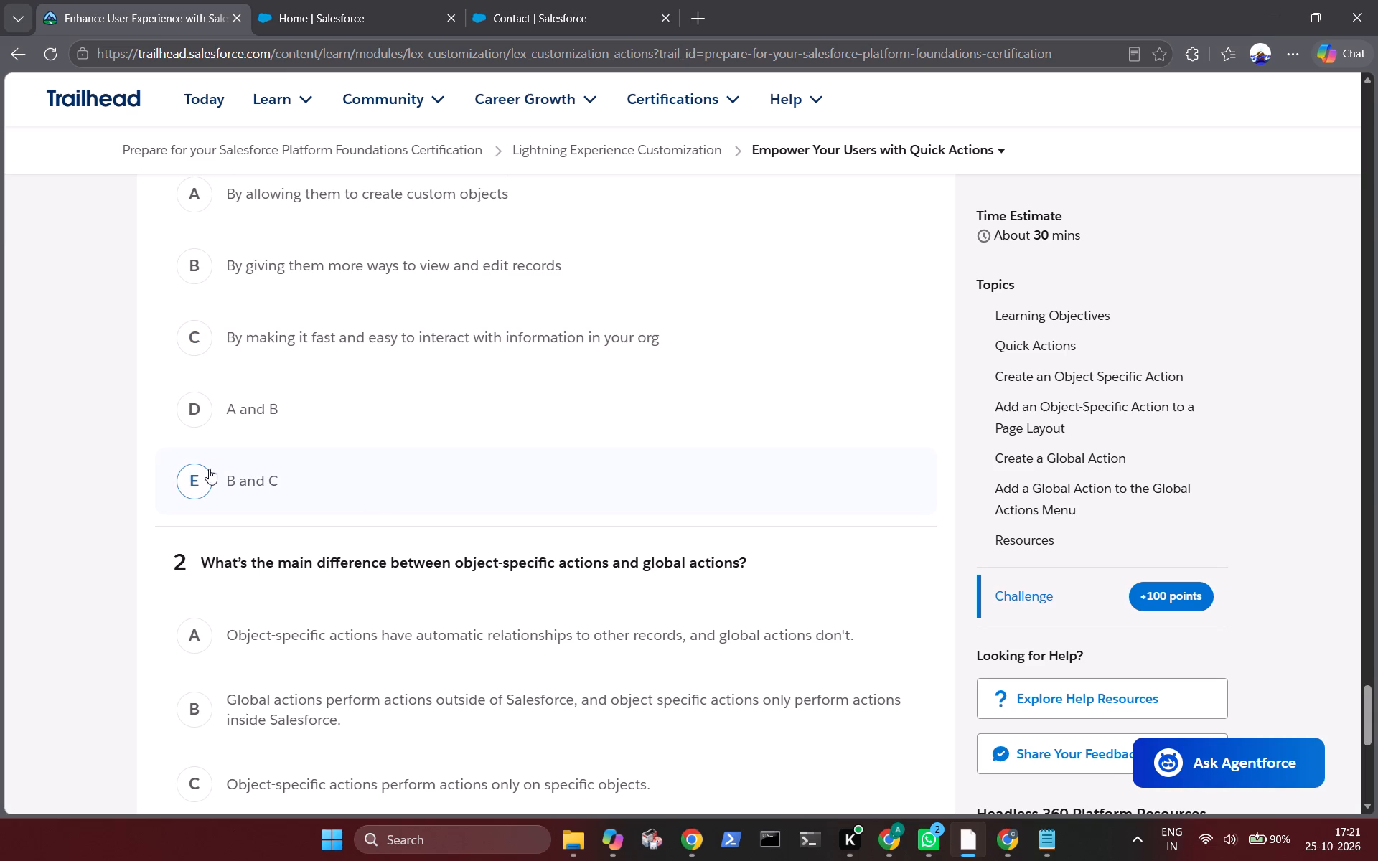
click(194, 479)
scroll(194, 479, down, 4)
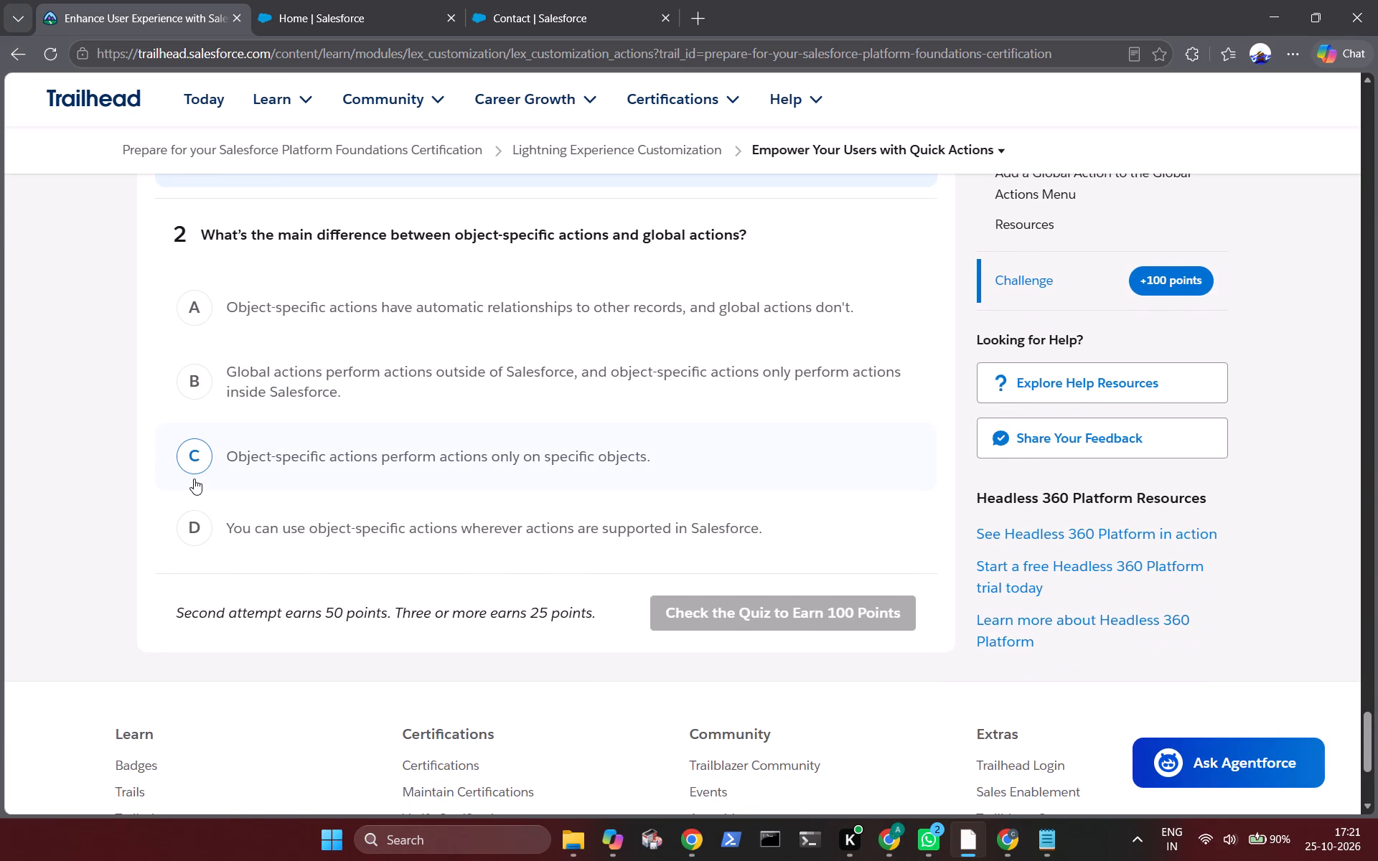
click(200, 319)
click(779, 609)
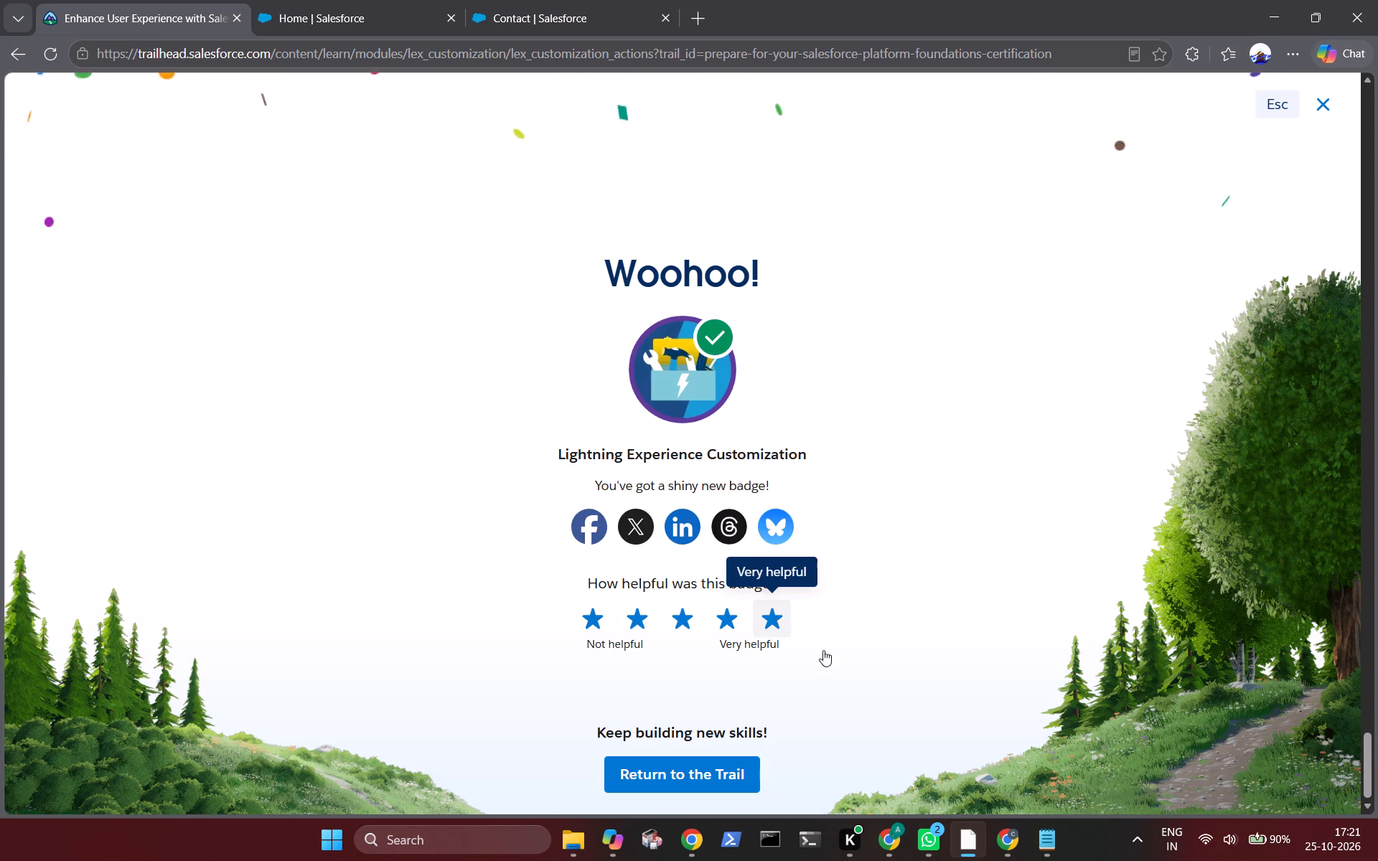
Return to the trail, open the User Management badge, and enter its Add New Users unit.
click(737, 772)
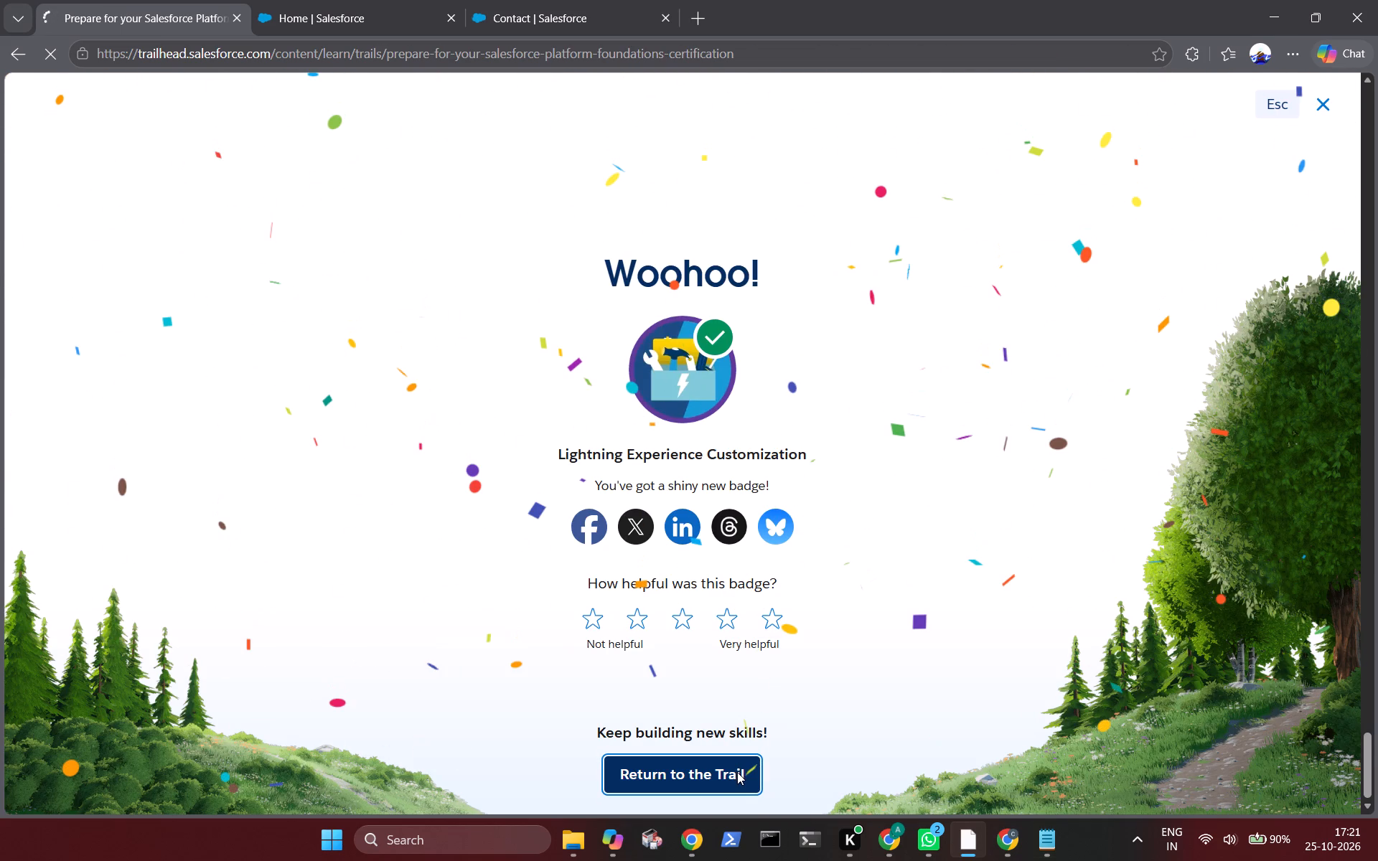
scroll(769, 618, down, 4)
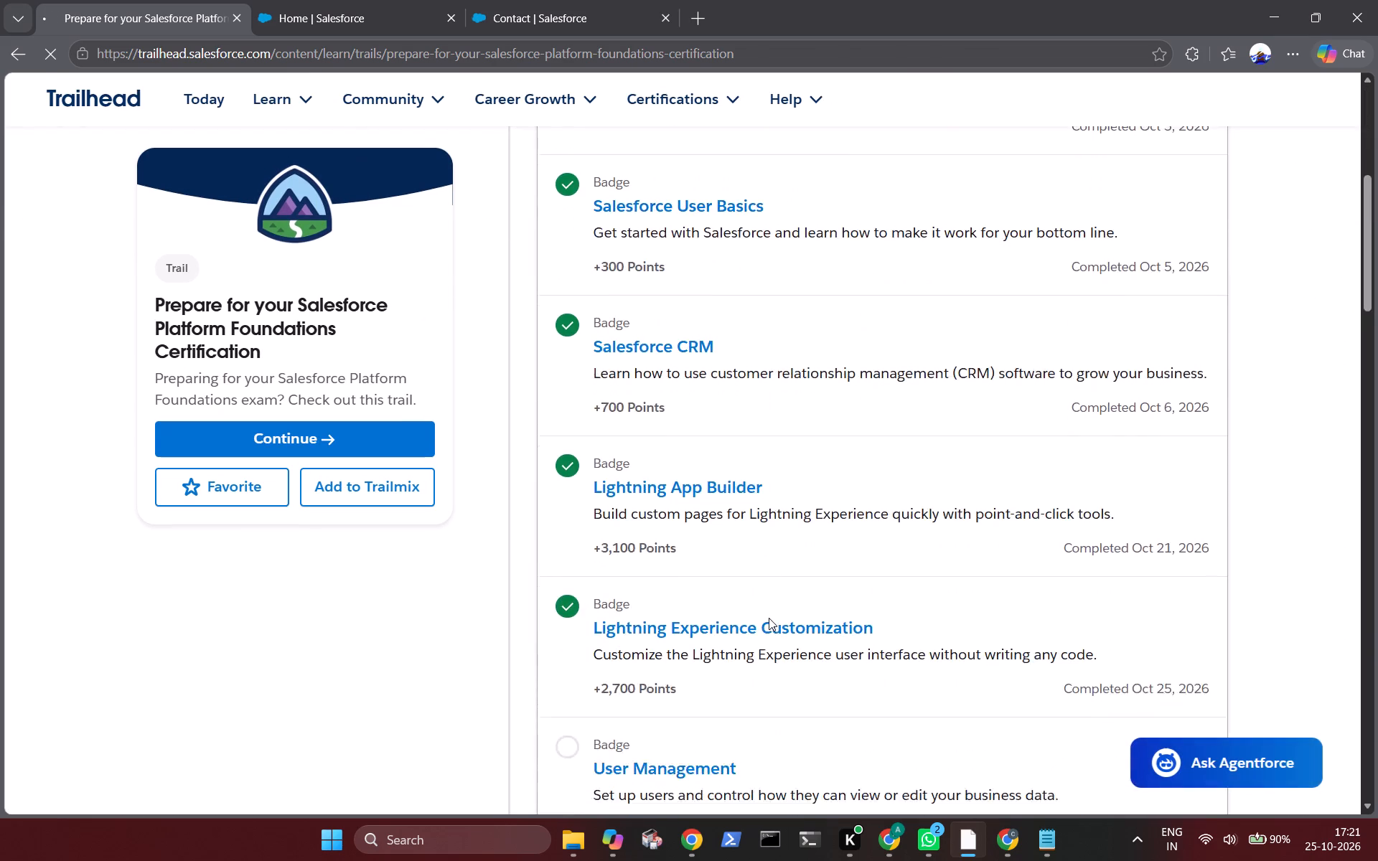
scroll(769, 618, down, 2)
click(673, 410)
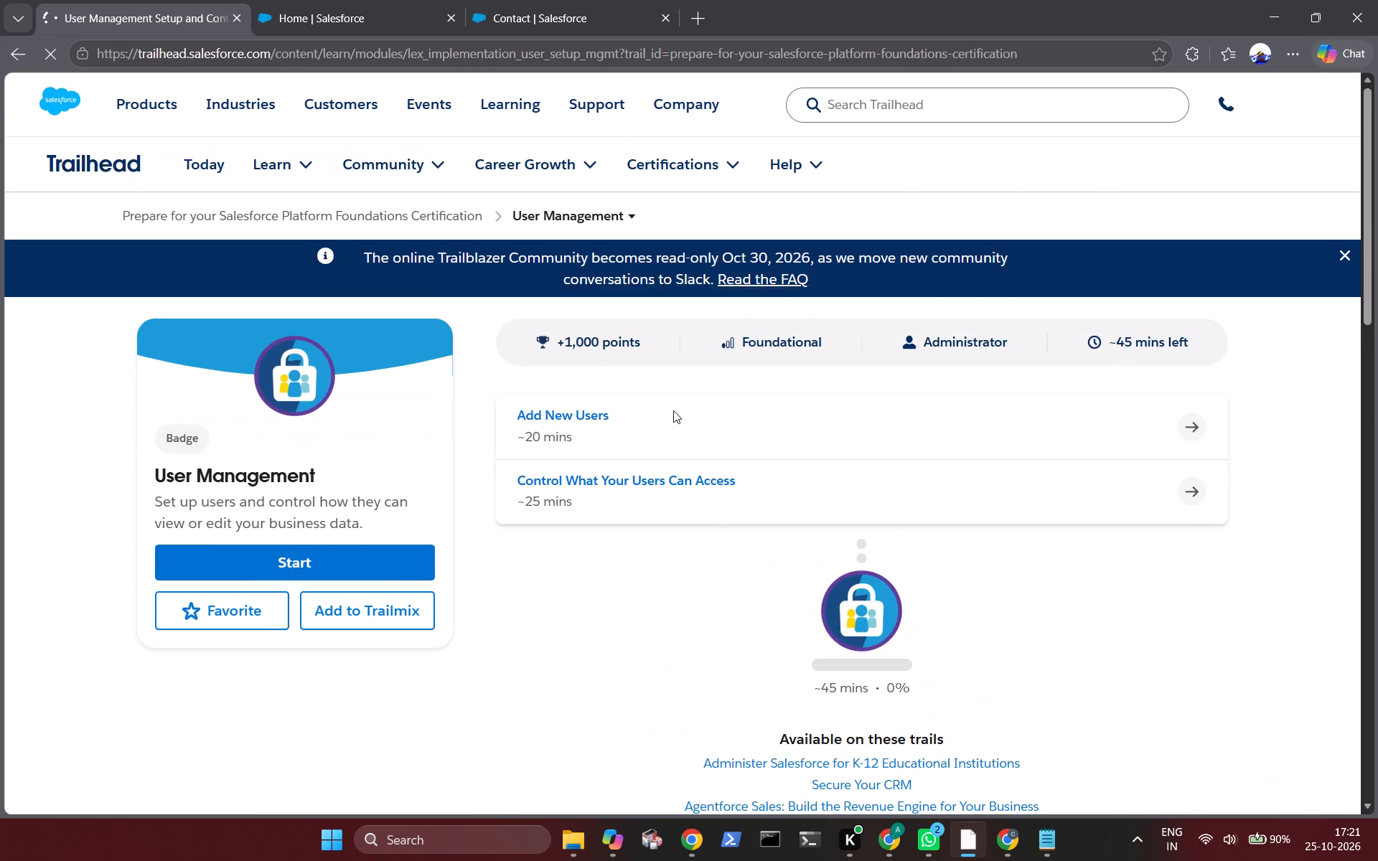
click(563, 417)
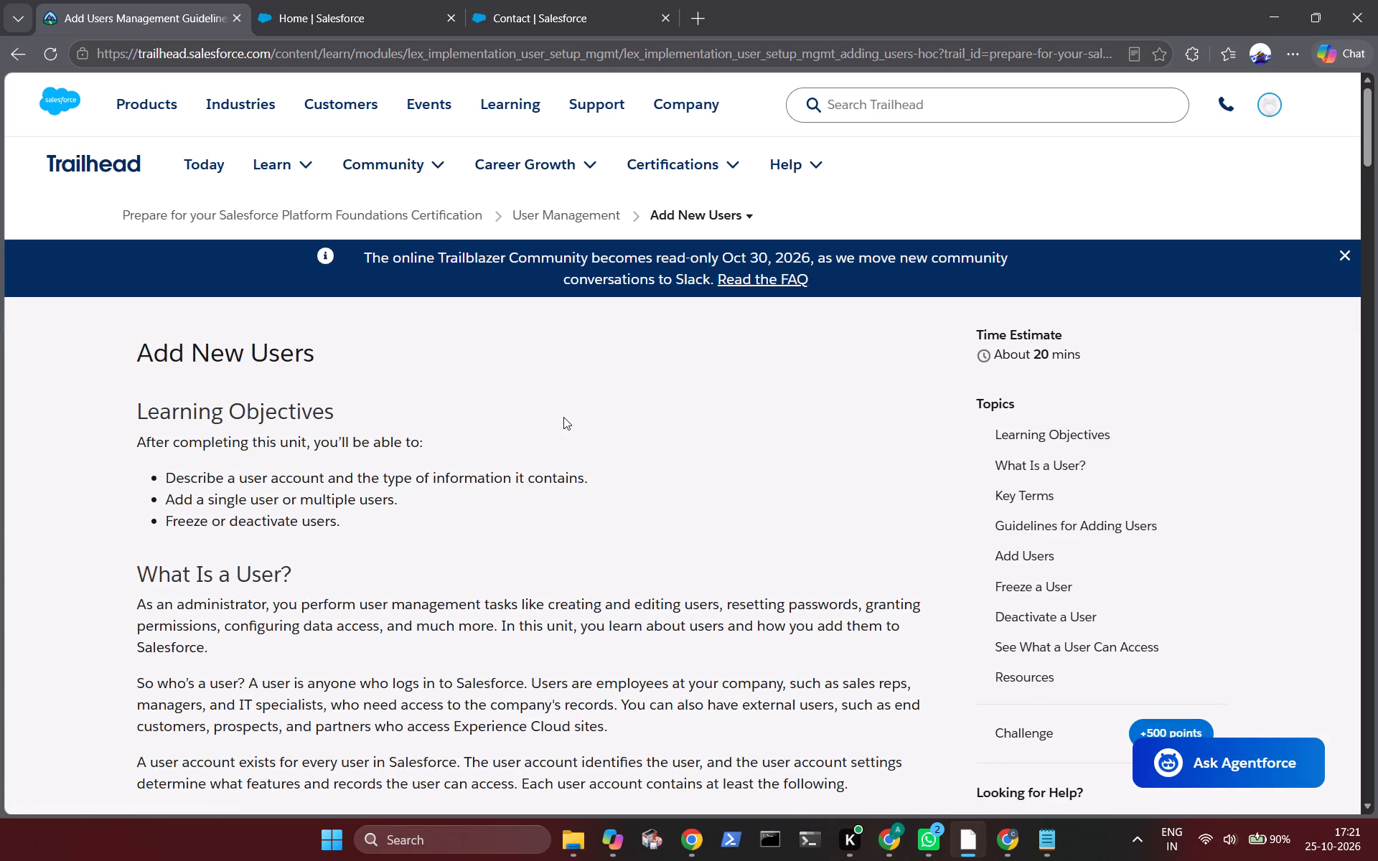
Close the two leftover Salesforce org tabs and find the Add New Users hands-on challenge requirements.
scroll(563, 417, down, 19)
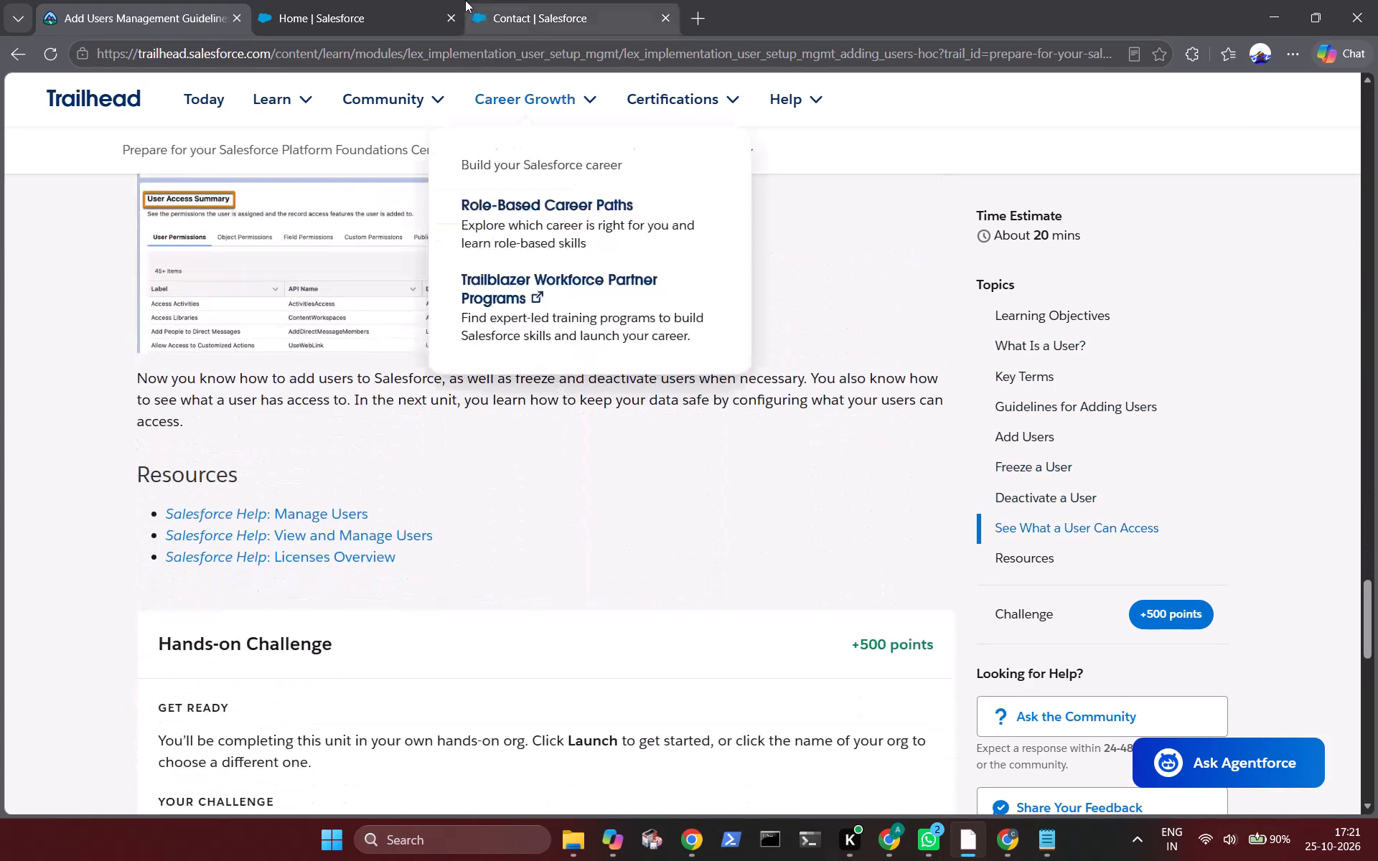
click(453, 14)
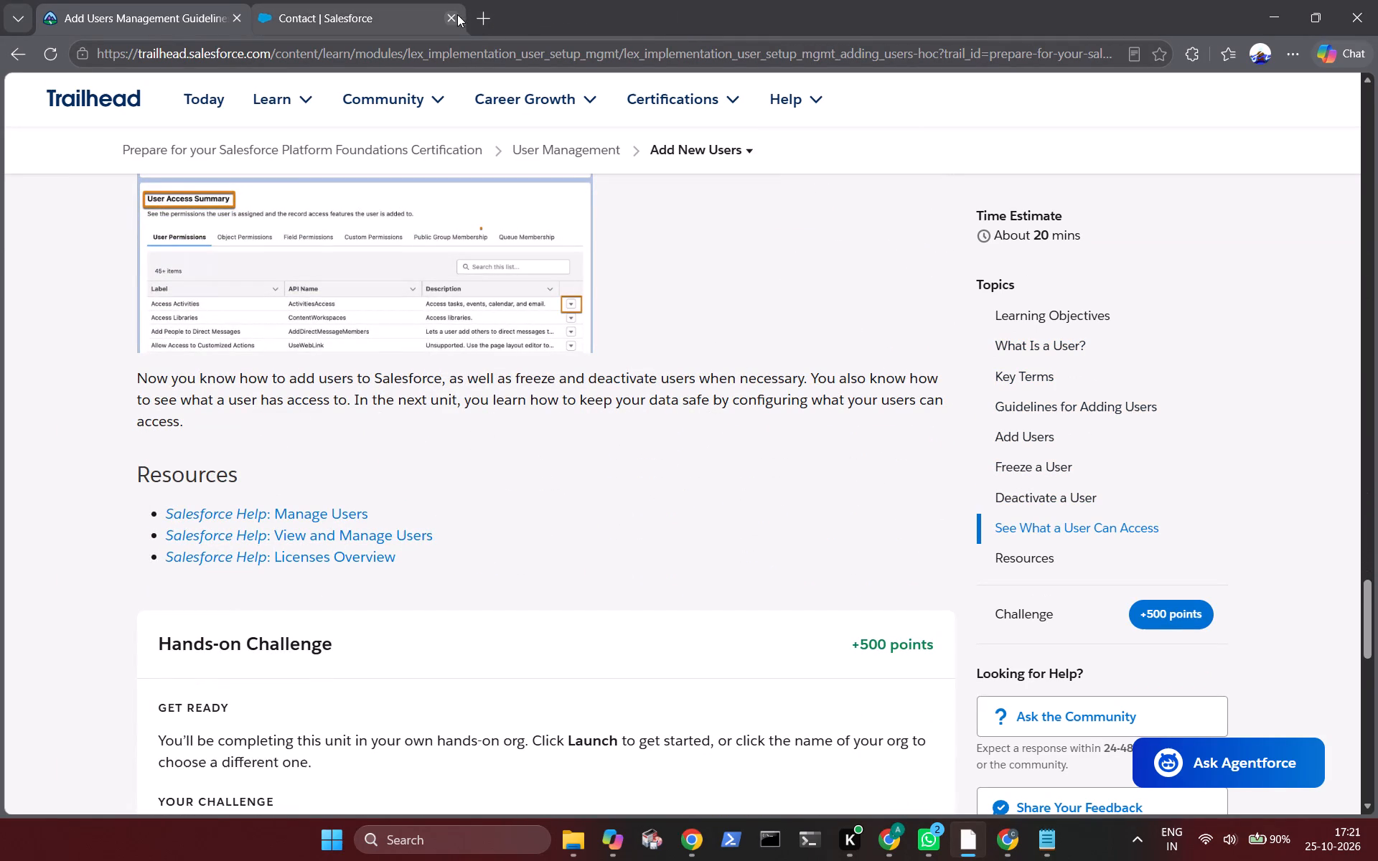
click(455, 14)
scroll(455, 14, down, 3)
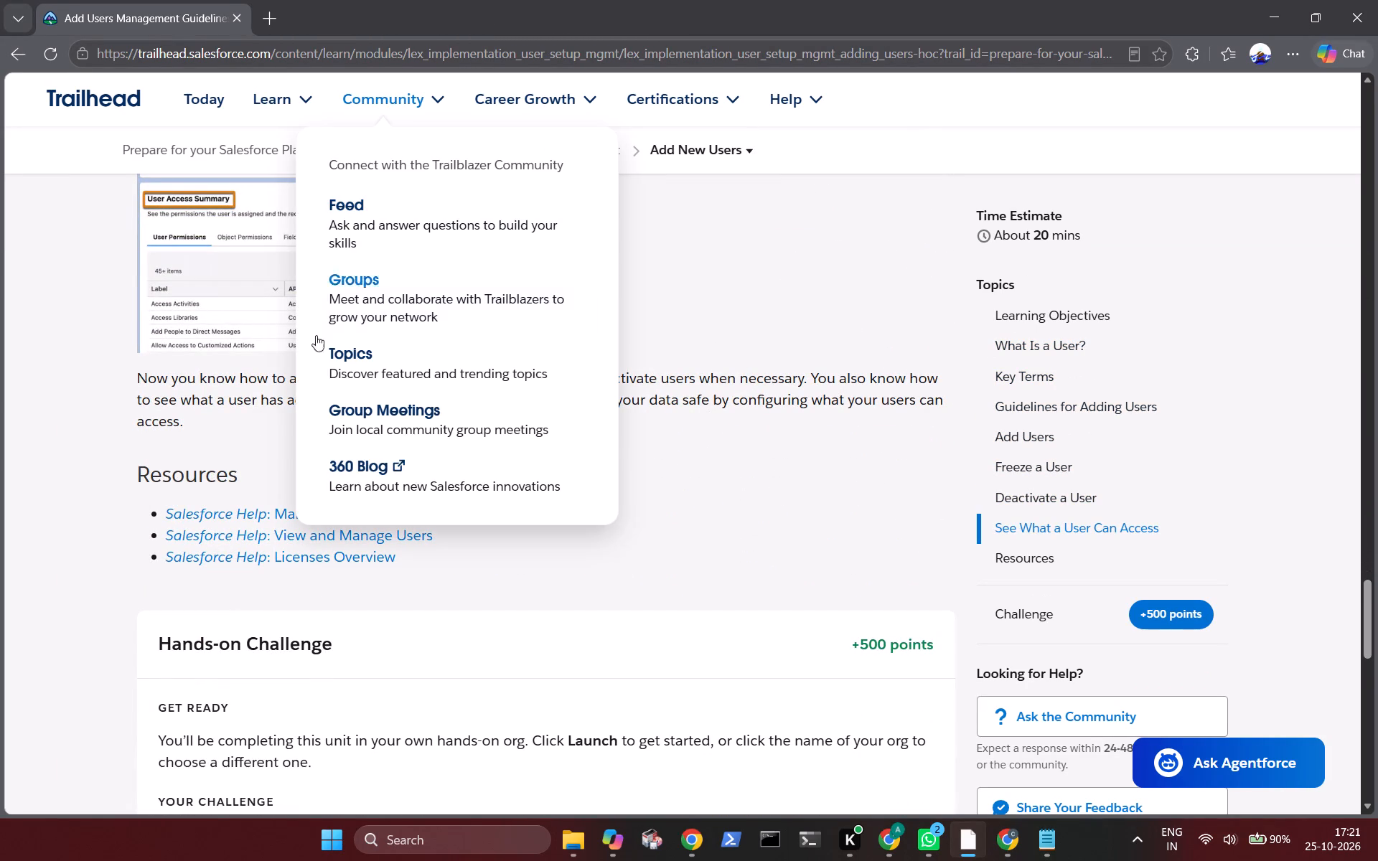
scroll(171, 406, down, 9)
scroll(171, 406, up, 3)
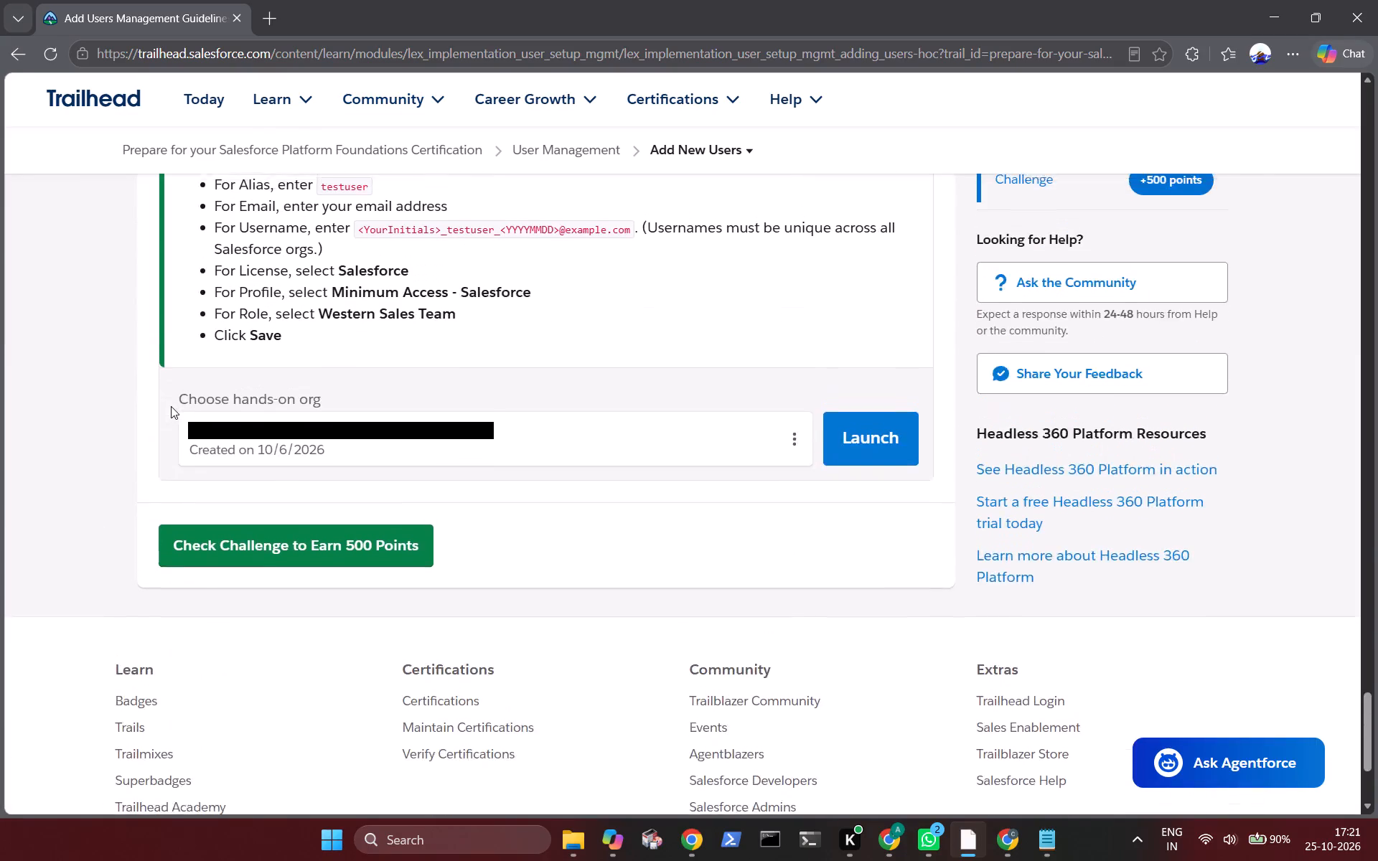
scroll(171, 406, up, 2)
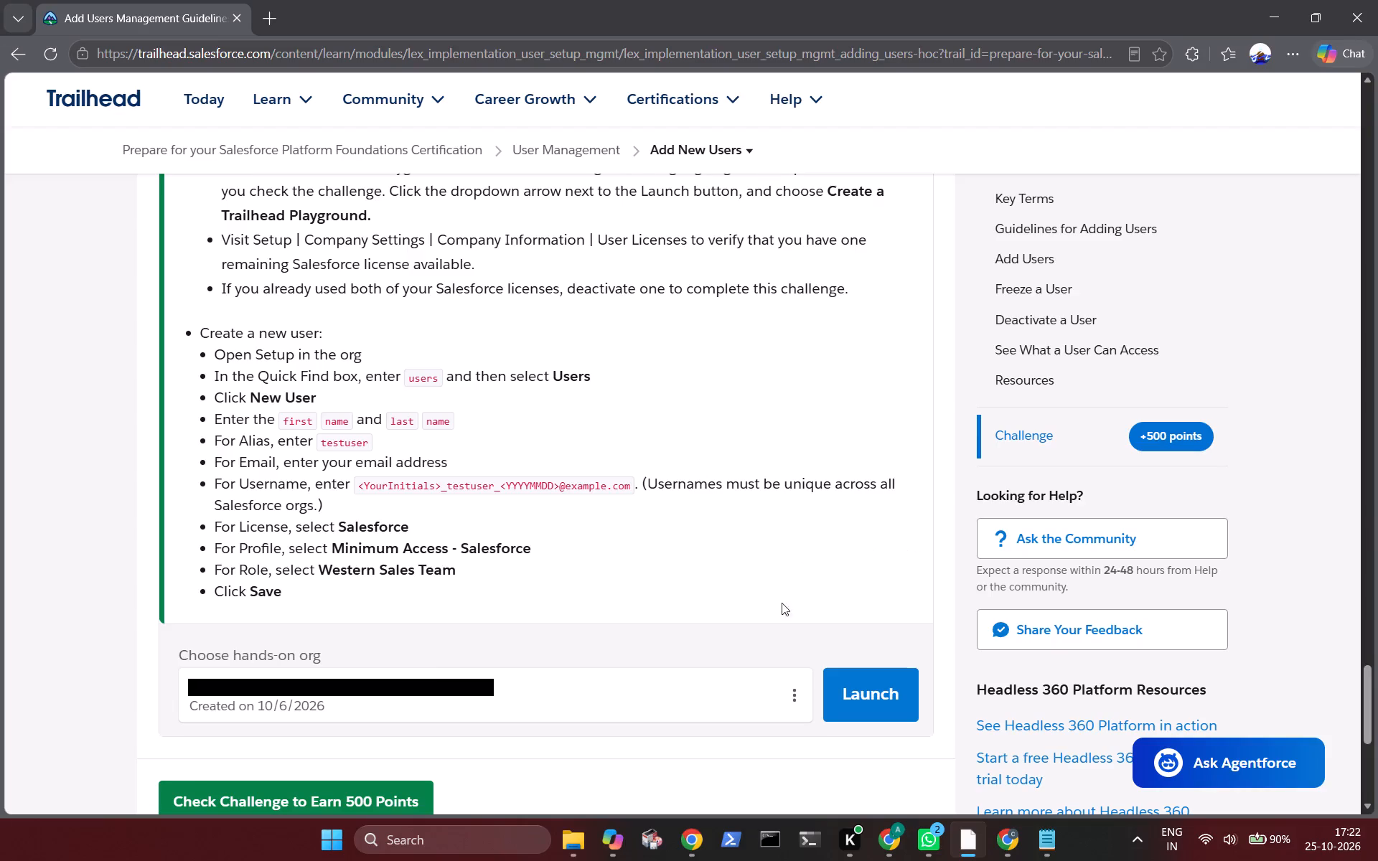
Open the hands-on org selection for the Add New Users challenge.
click(793, 691)
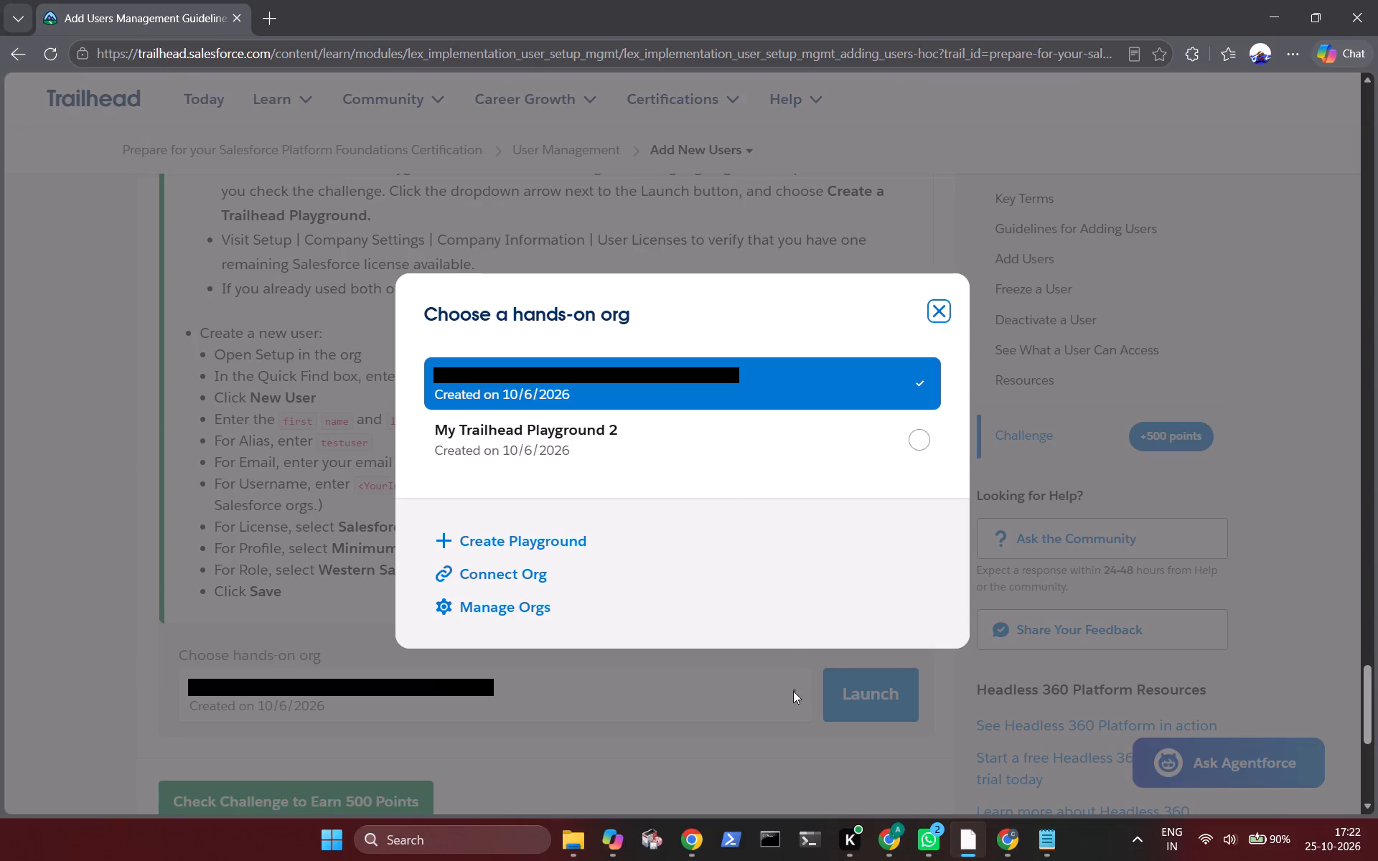